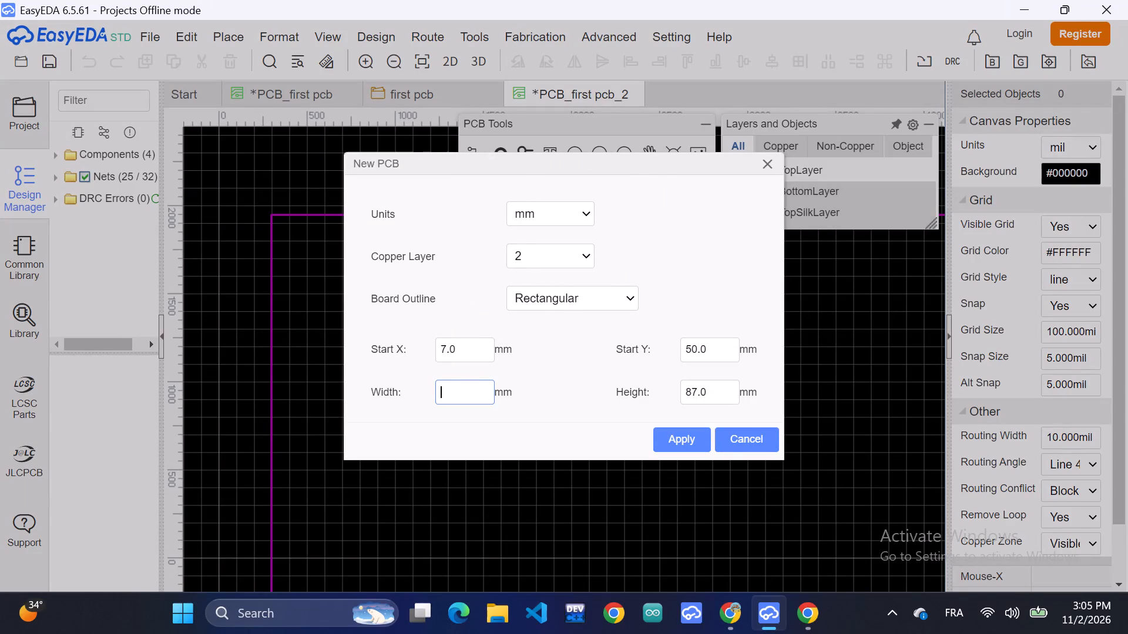
Create a new rectangular board outline 70 mm wide and 55 mm high.
text(èà)
key(BackSpace)
key(BackSpace)
text(70)
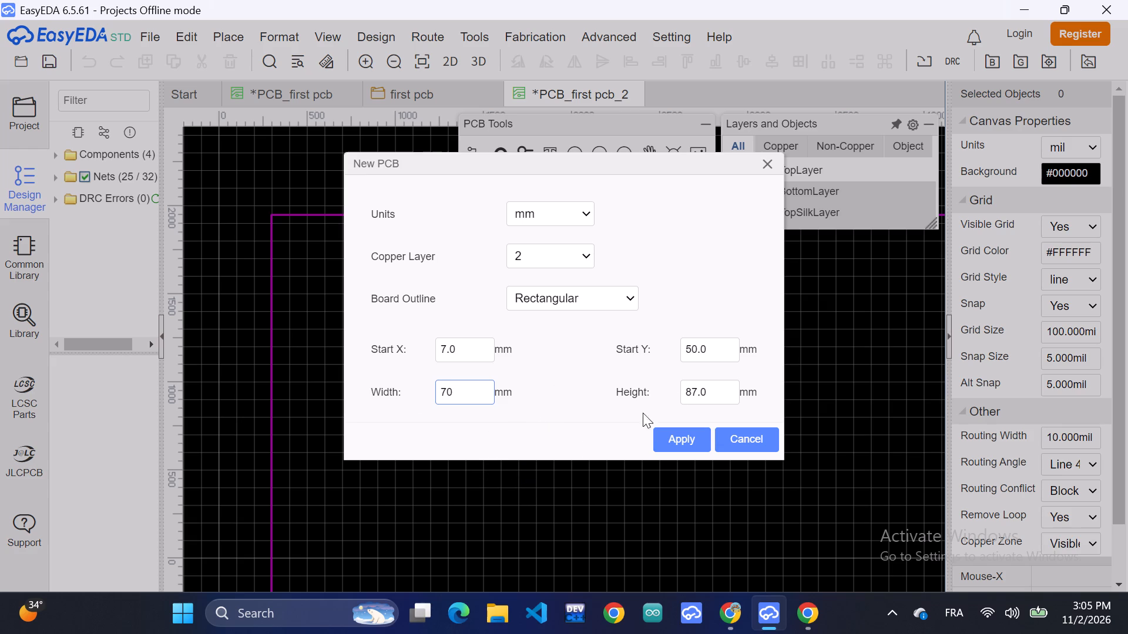
click(709, 402)
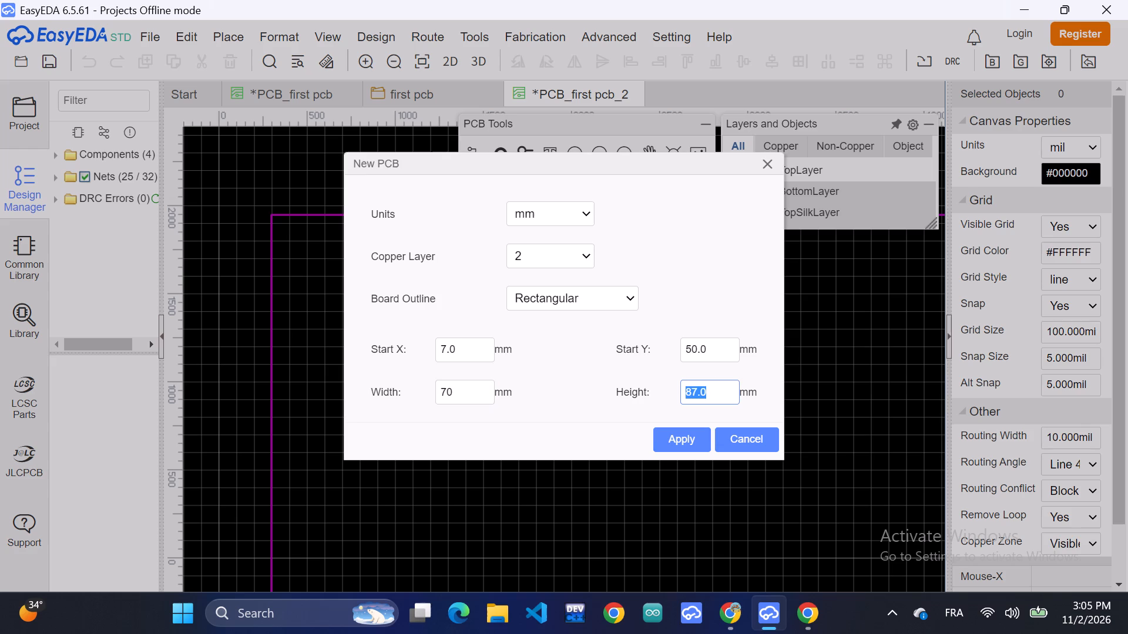
text(55)
click(685, 441)
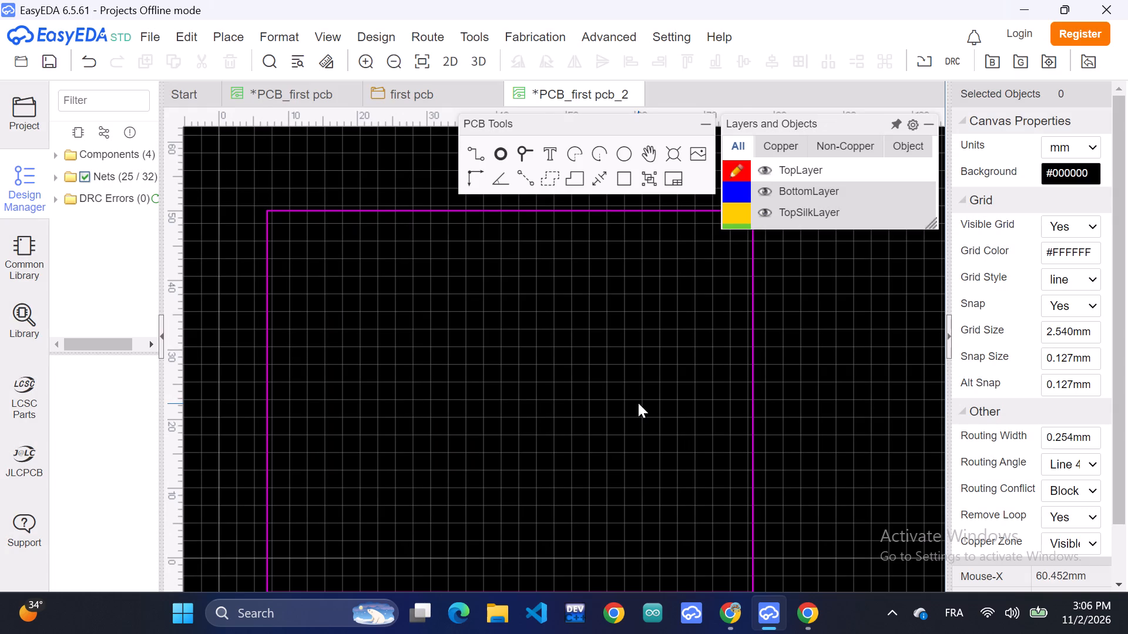
Move the Arduino UNO_R3 footprint inside the board outline, at about X 49.5 mm, Y 23 mm.
scroll(638, 403, down, 1)
scroll(775, 412, down, 1)
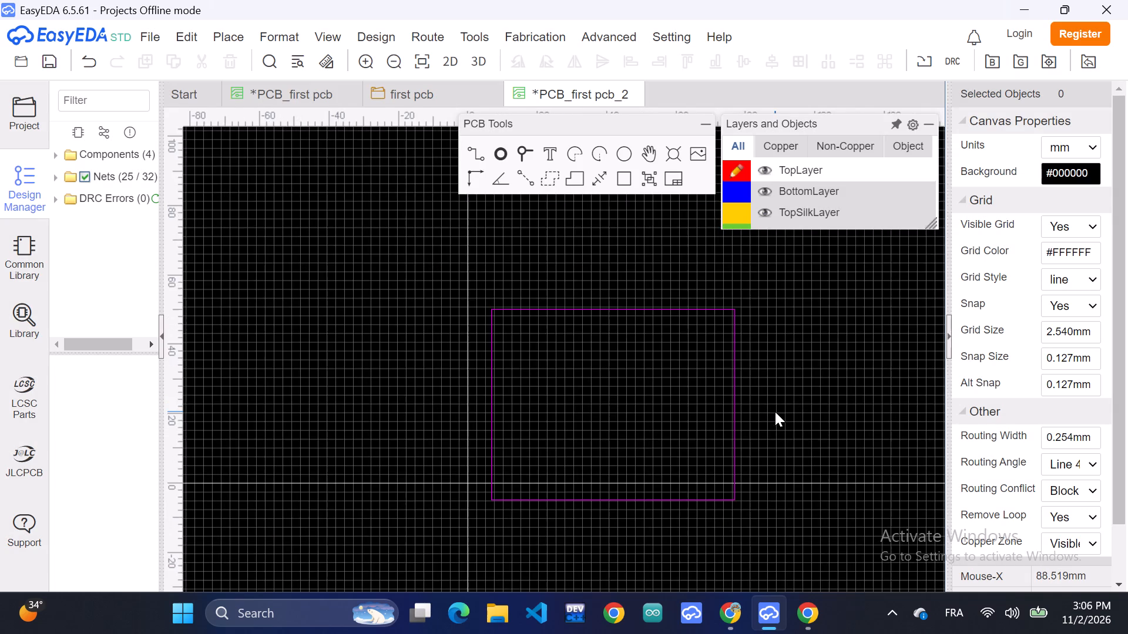
scroll(775, 412, down, 3)
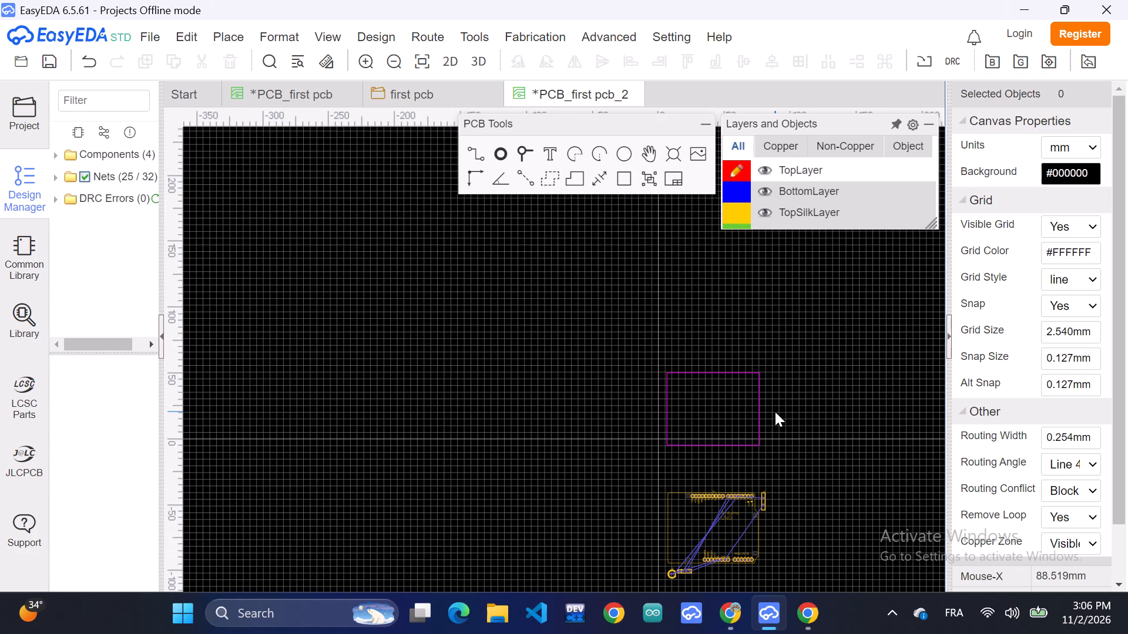
scroll(775, 412, up, 2)
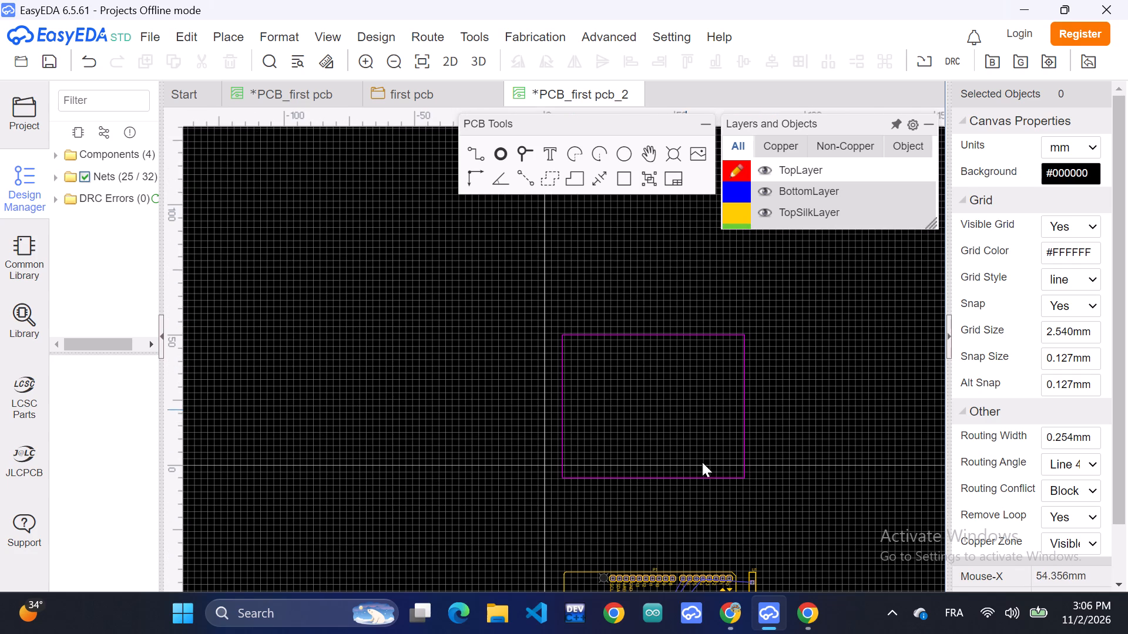
drag(696, 568, 672, 440)
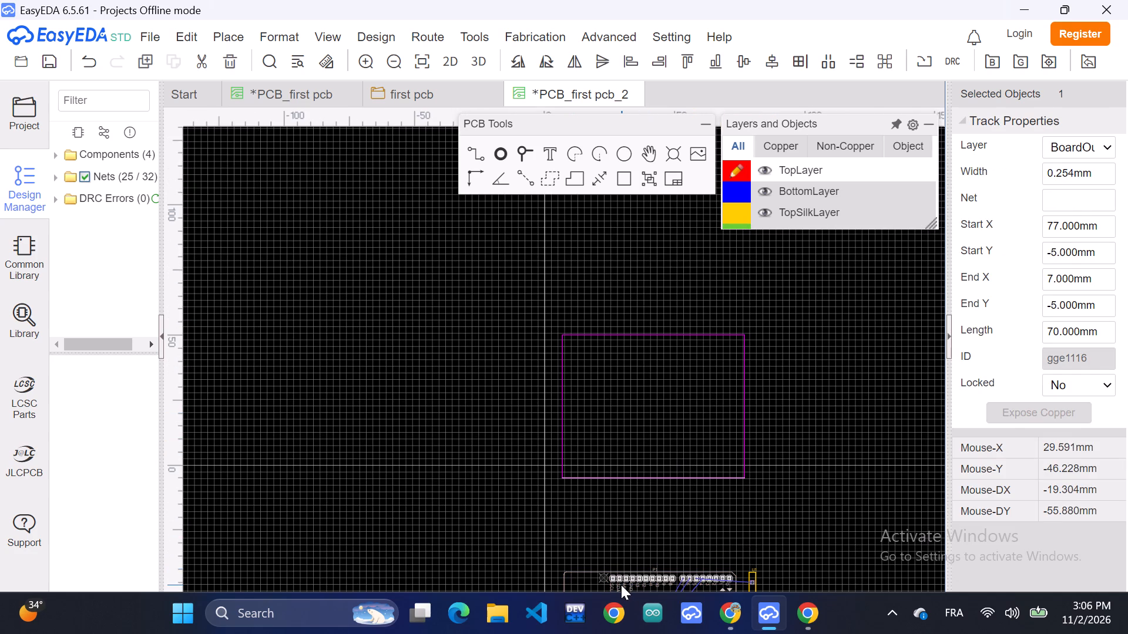
drag(617, 581, 632, 504)
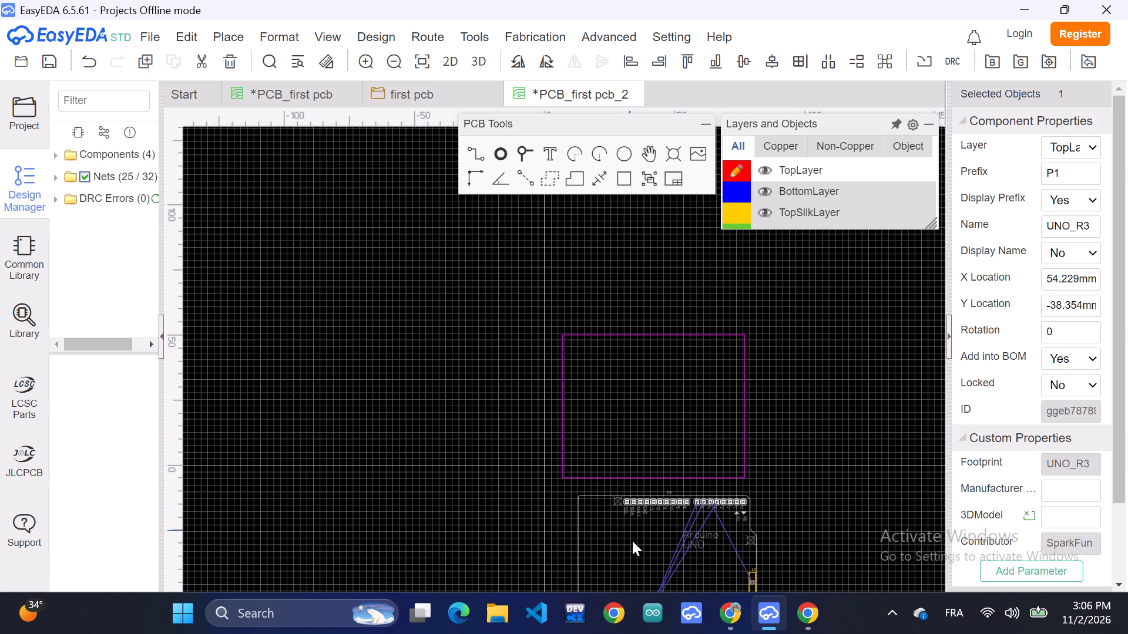
drag(633, 545, 626, 483)
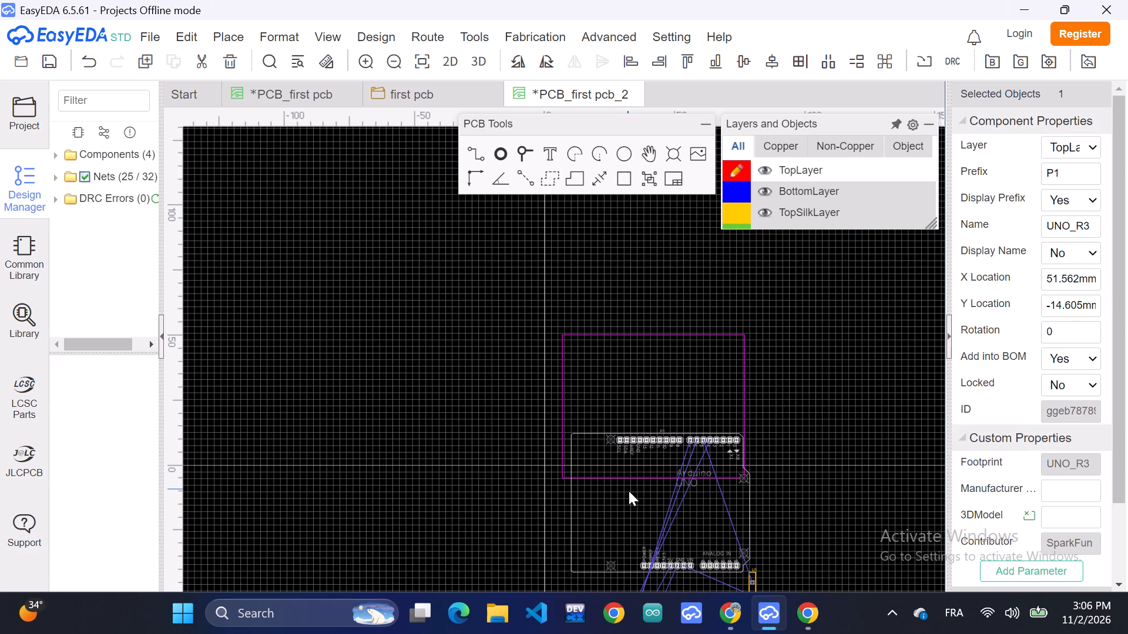
drag(629, 491, 623, 419)
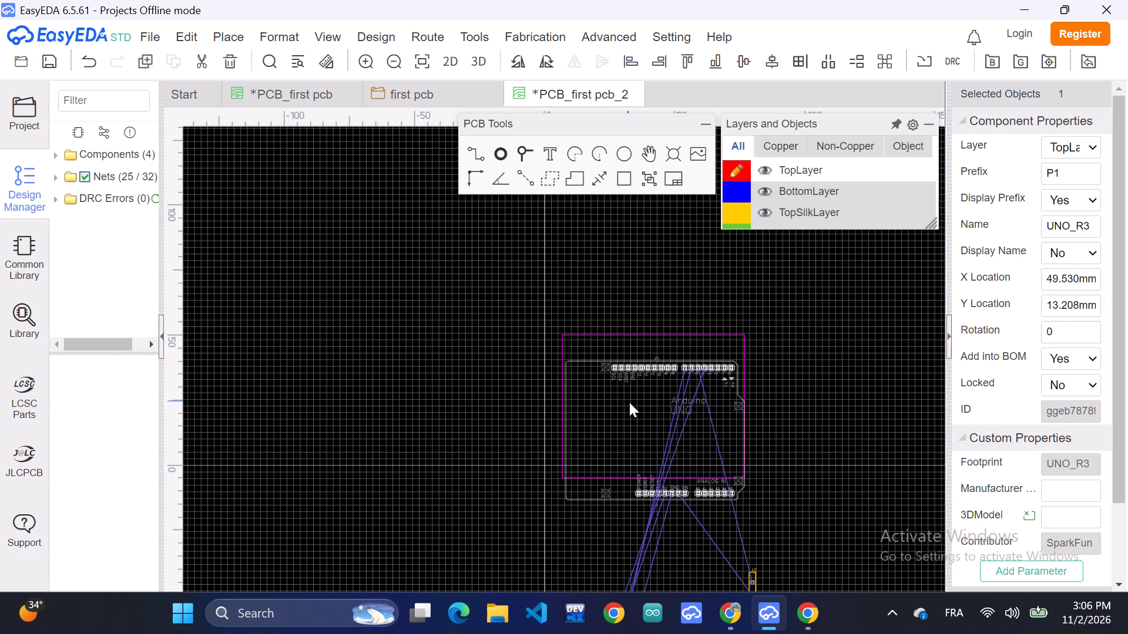
drag(648, 429, 644, 400)
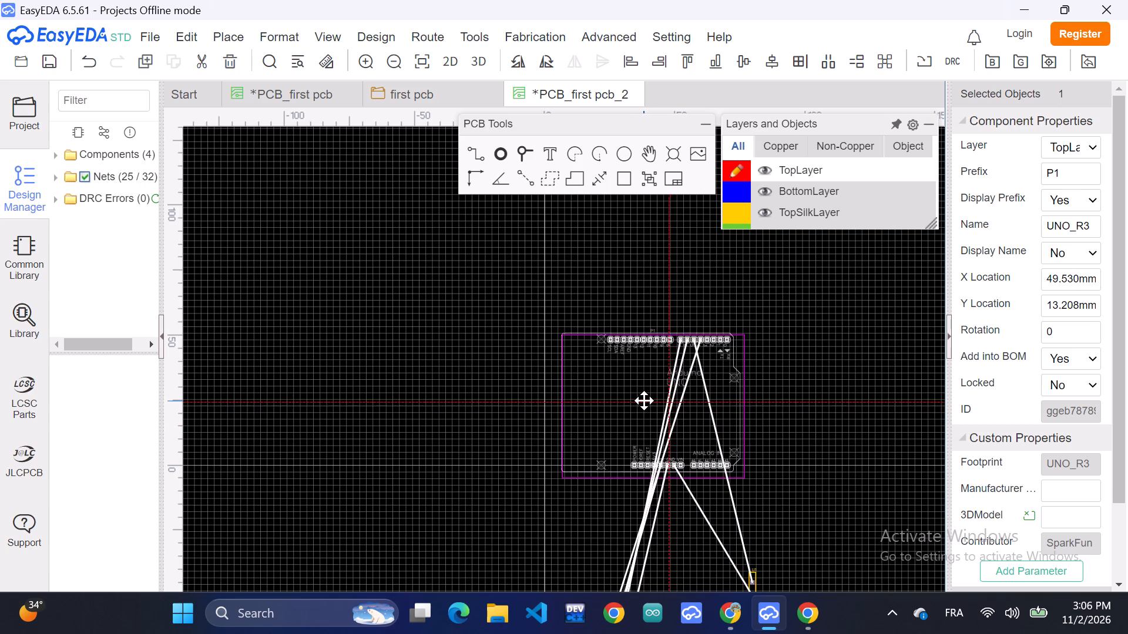
drag(644, 400, 648, 404)
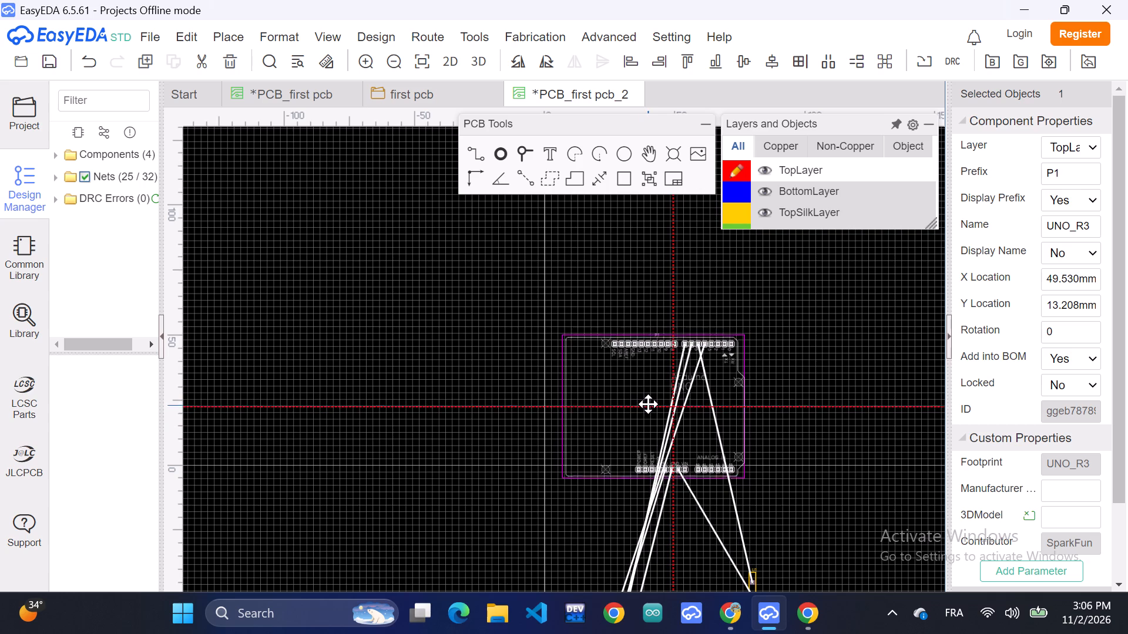
drag(648, 404, 648, 403)
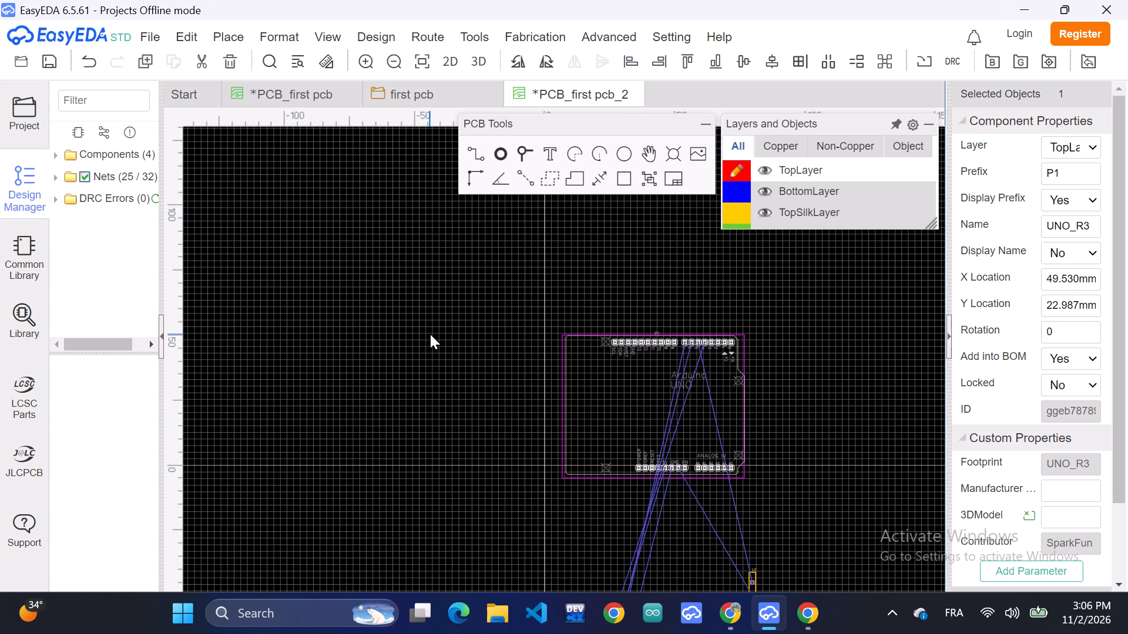
Examine at closer range how the Arduino UNO footprint fits inside the board outline.
click(368, 62)
click(368, 62)
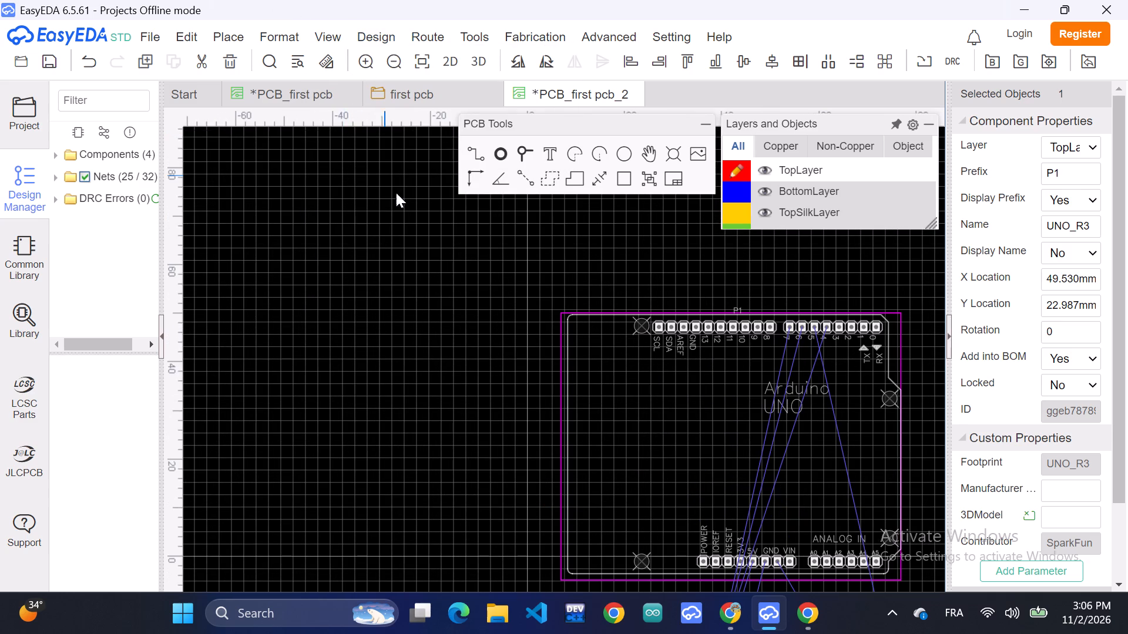
scroll(514, 363, down, 1)
scroll(514, 363, left, 1)
scroll(514, 363, up, 2)
drag(514, 363, 422, 275)
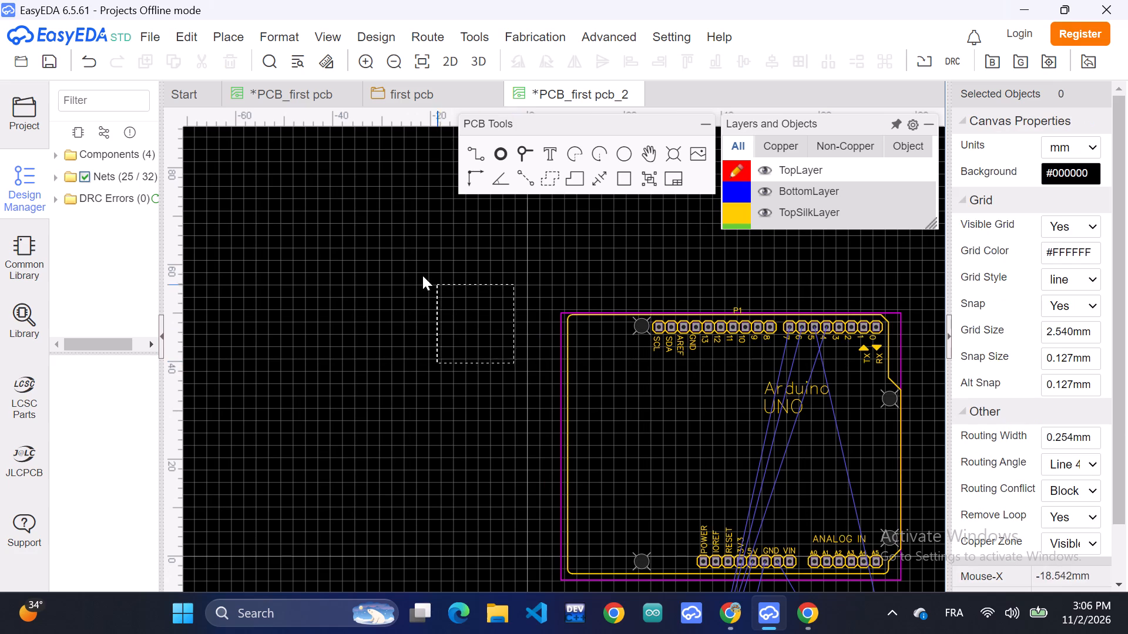
drag(422, 275, 415, 270)
drag(468, 355, 400, 269)
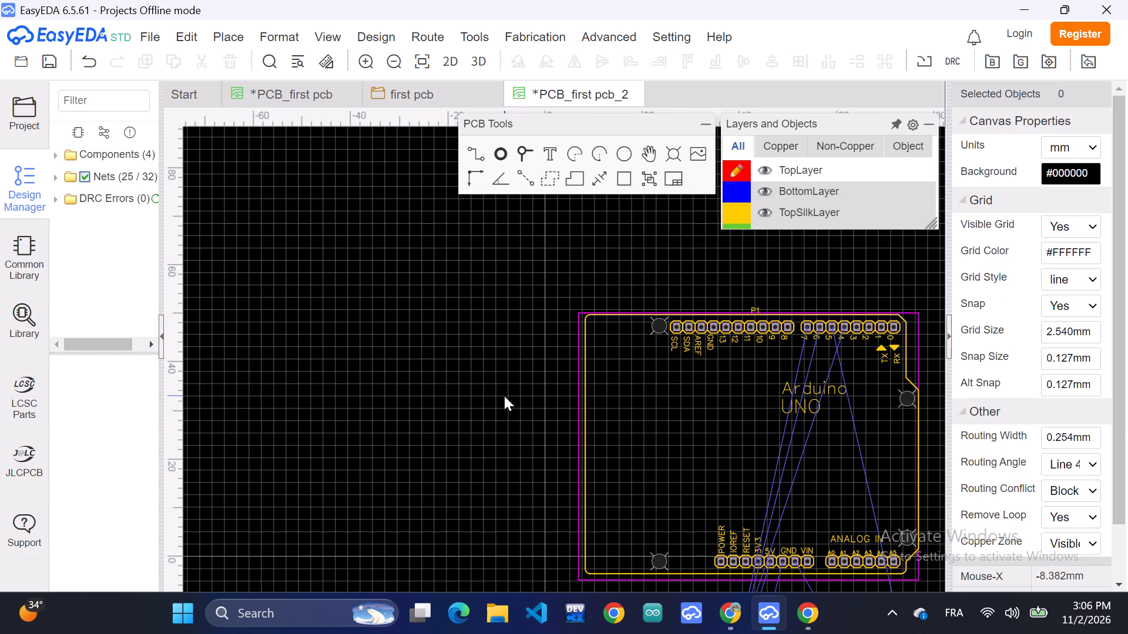
scroll(597, 423, right, 1)
scroll(597, 423, left, 2)
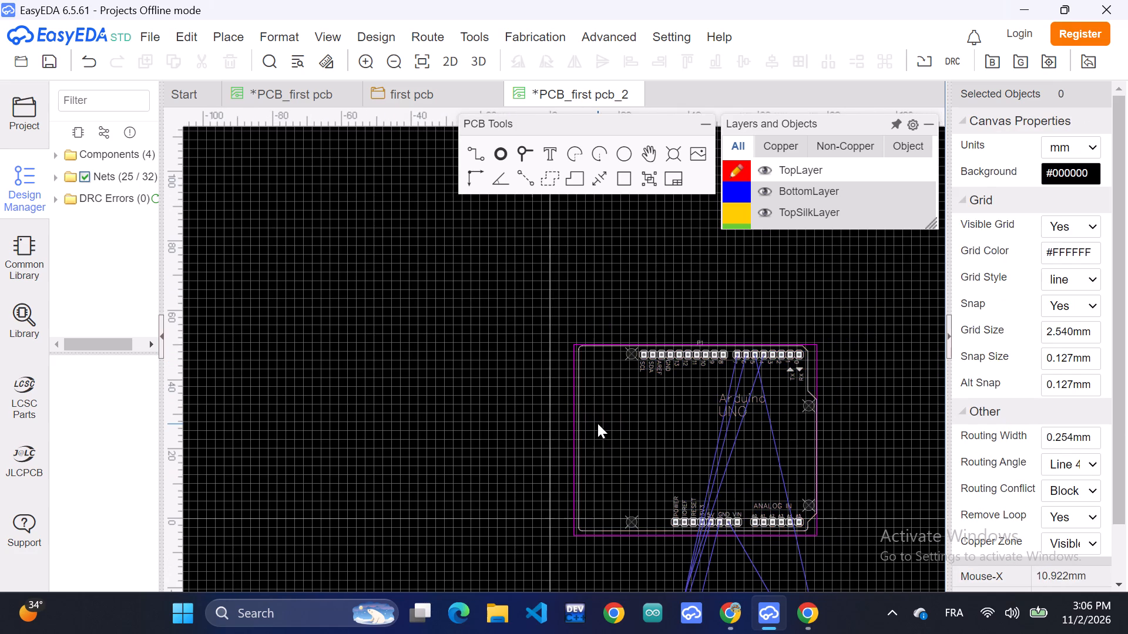
scroll(597, 423, left, 4)
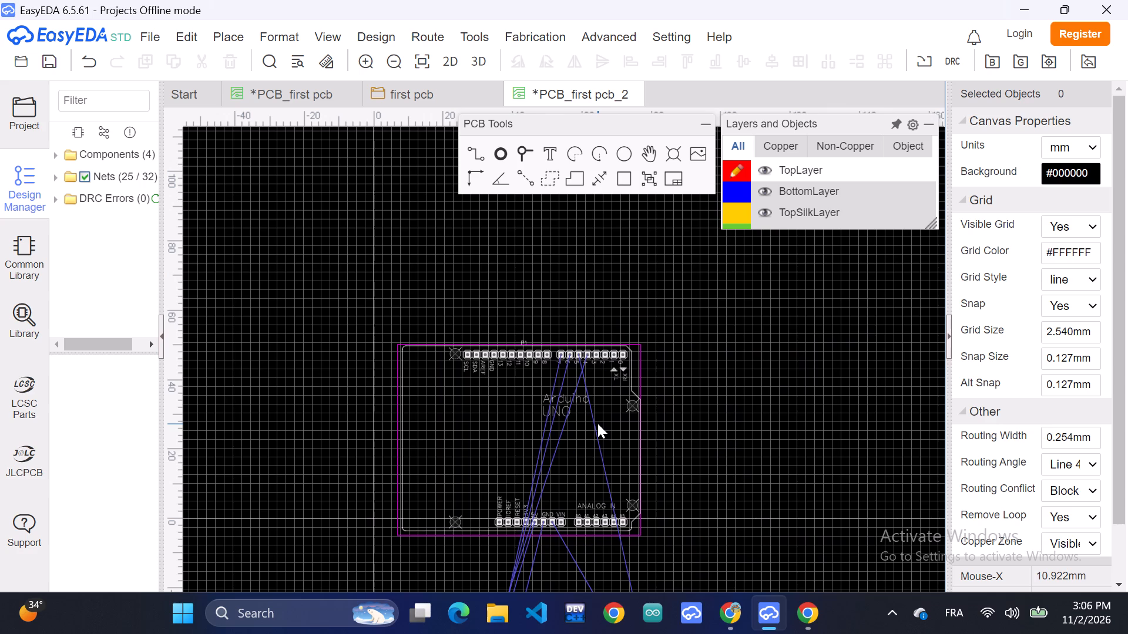
scroll(597, 423, left, 2)
scroll(740, 444, down, 1)
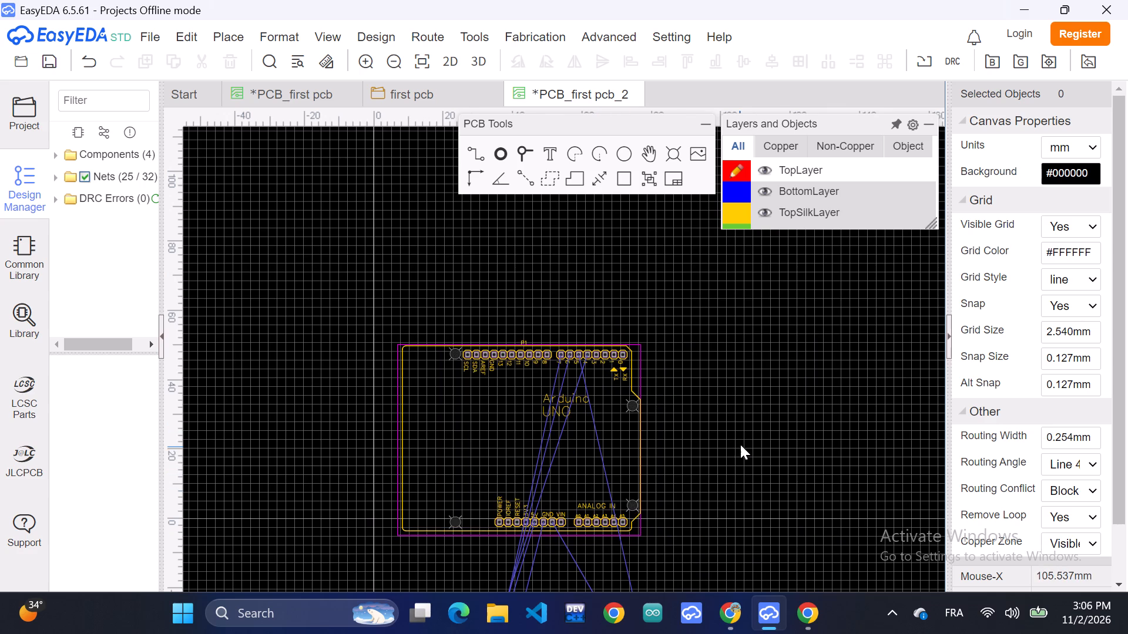
scroll(740, 444, down, 1)
scroll(740, 444, up, 1)
scroll(740, 444, down, 1)
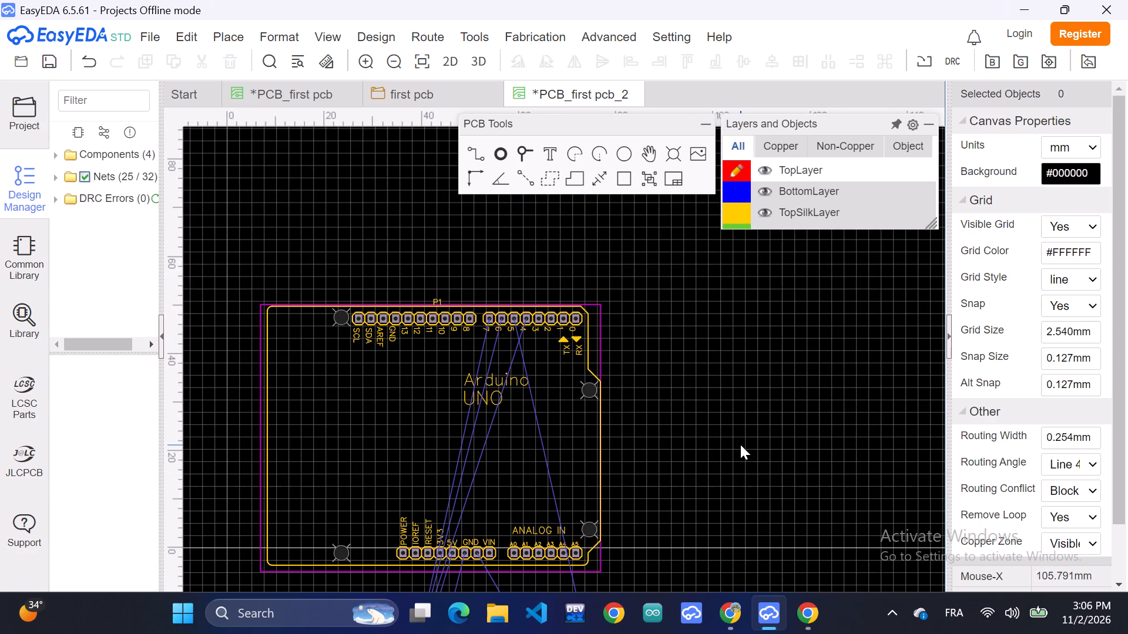
scroll(740, 444, down, 1)
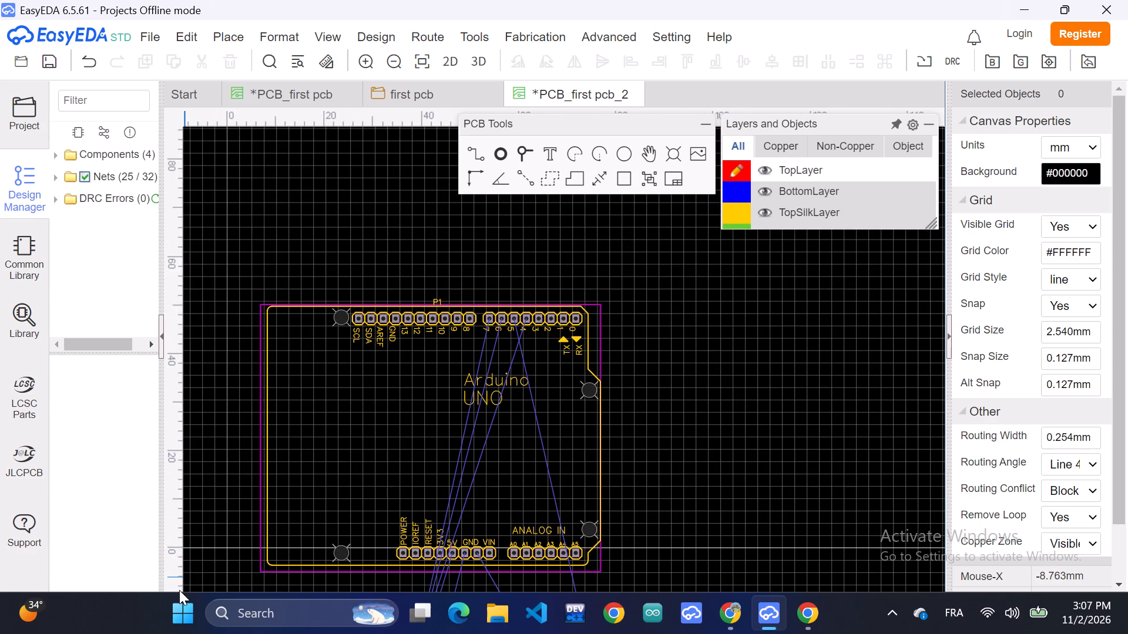
Collapse the Design Manager's component and net tree to widen the canvas.
click(162, 336)
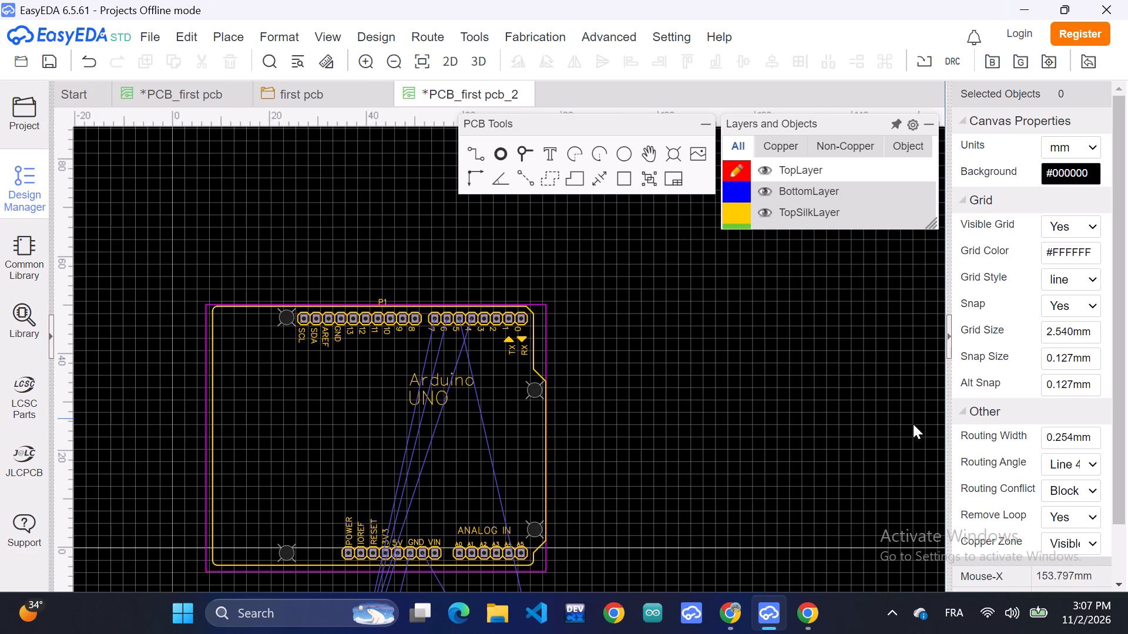
Move the board outline off the Arduino UNO footprint onto empty canvas, with its left edge at about X -96 mm.
scroll(721, 426, down, 1)
scroll(721, 426, up, 1)
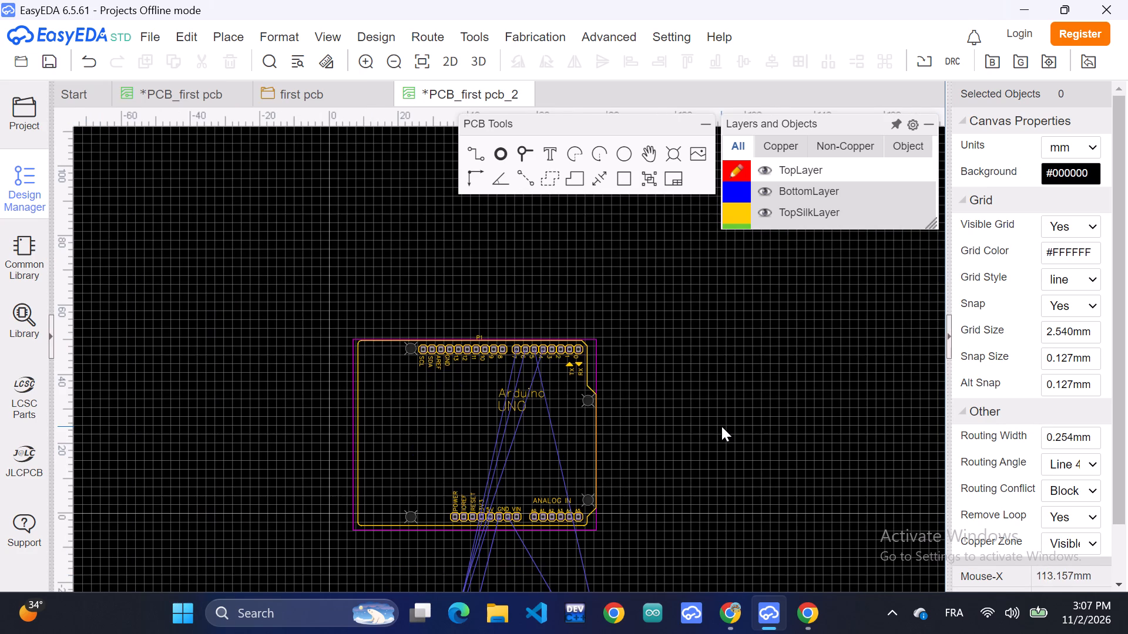
scroll(721, 426, up, 1)
drag(721, 426, 710, 308)
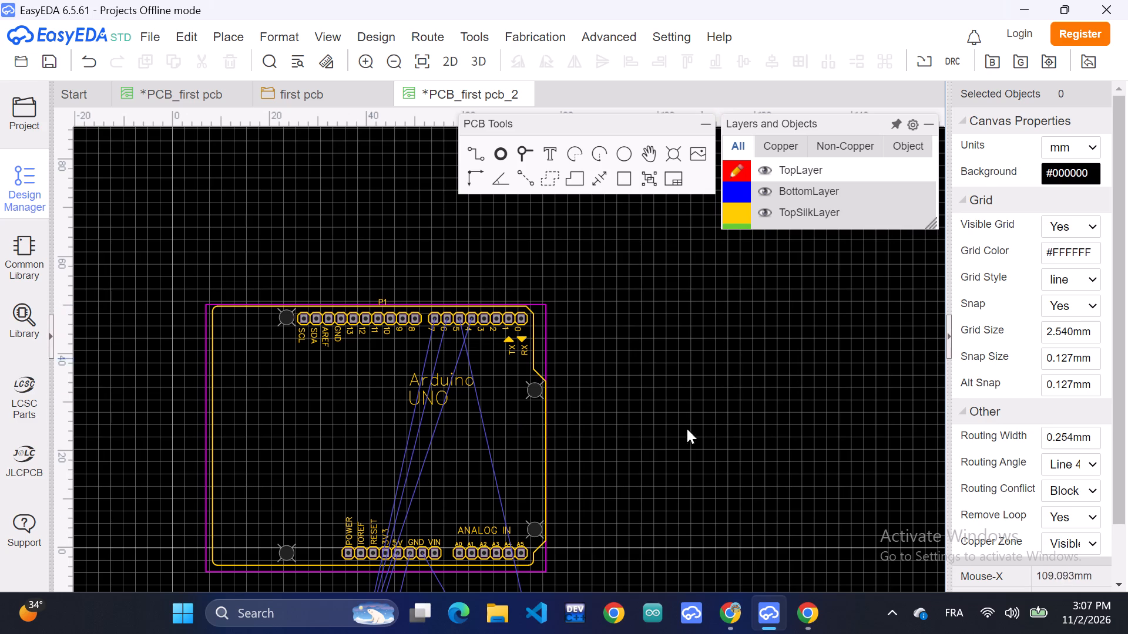
scroll(649, 581, down, 2)
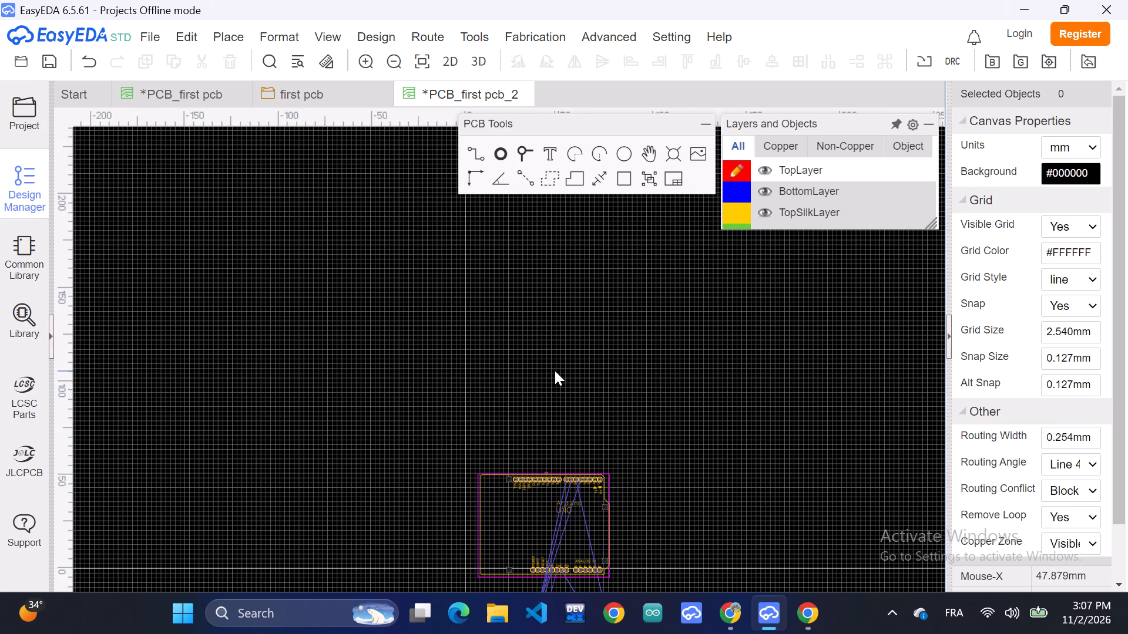
click(649, 152)
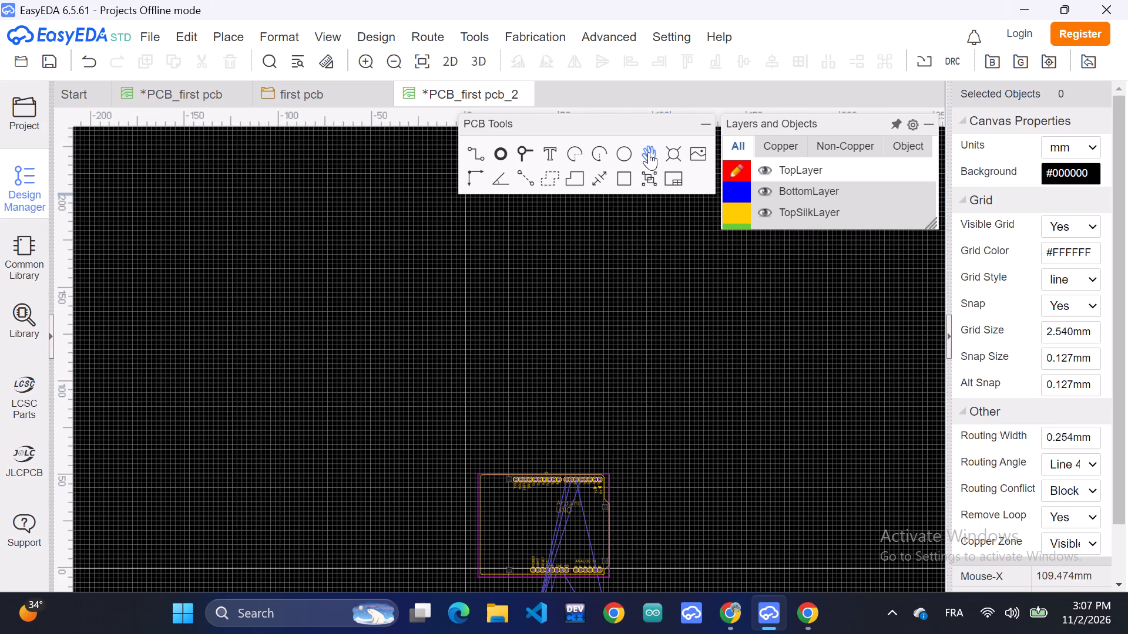
drag(603, 511, 581, 429)
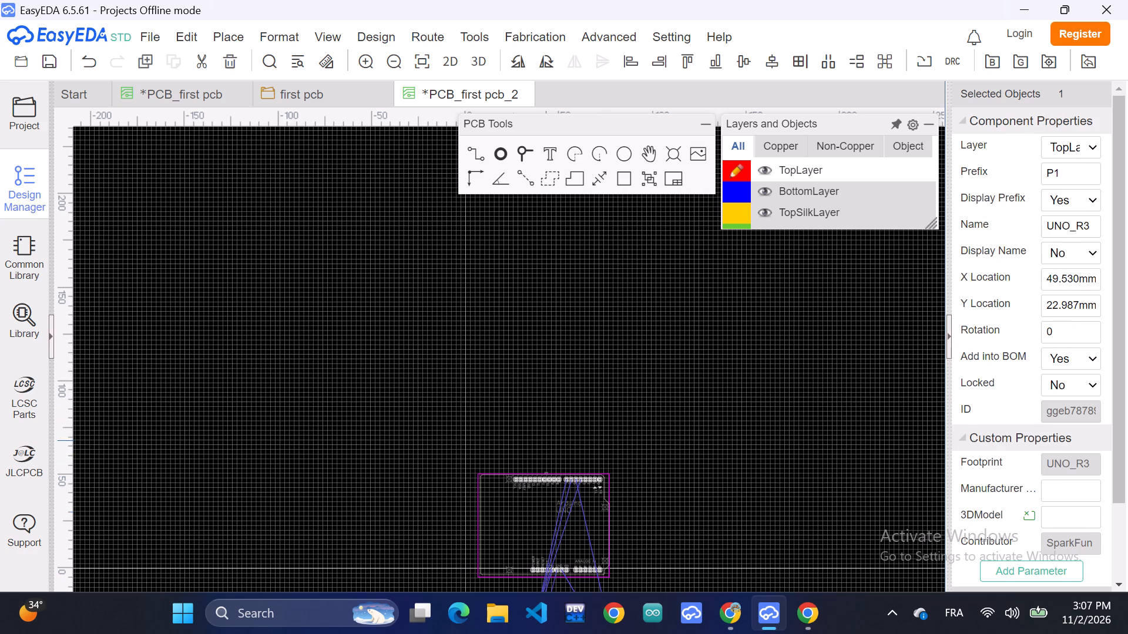
drag(487, 522, 488, 469)
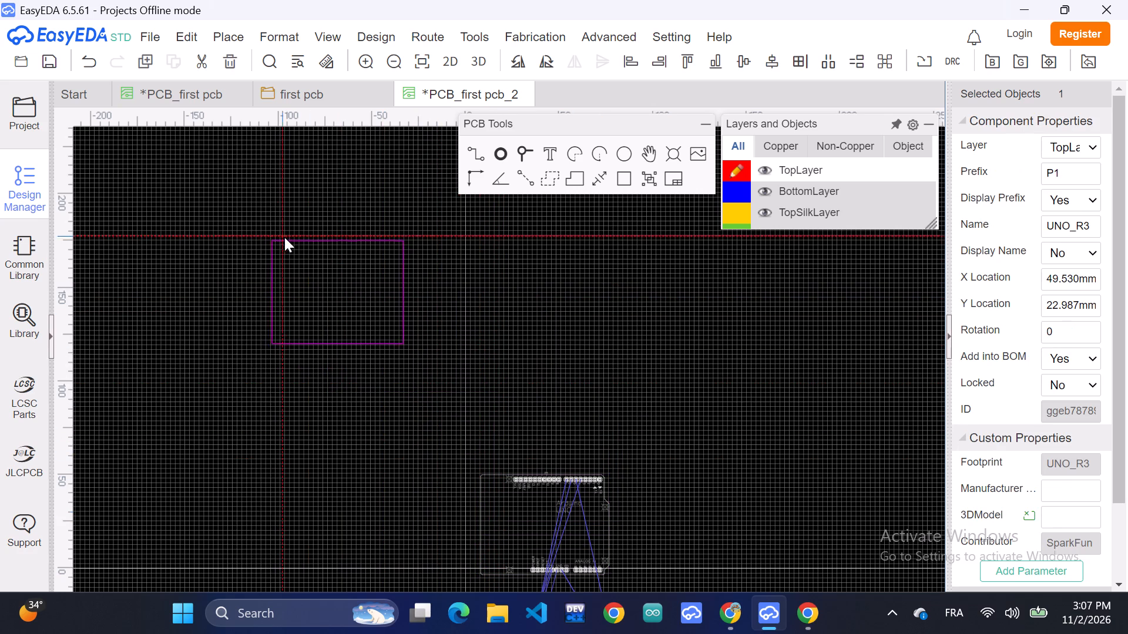
scroll(296, 249, up, 1)
click(296, 249)
scroll(281, 228, up, 1)
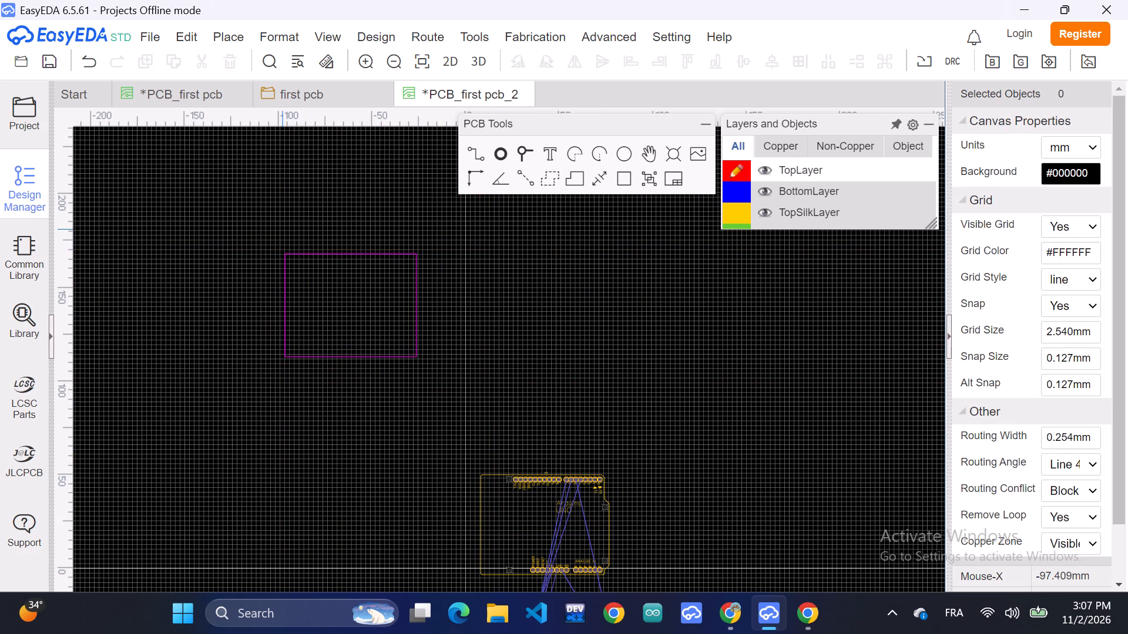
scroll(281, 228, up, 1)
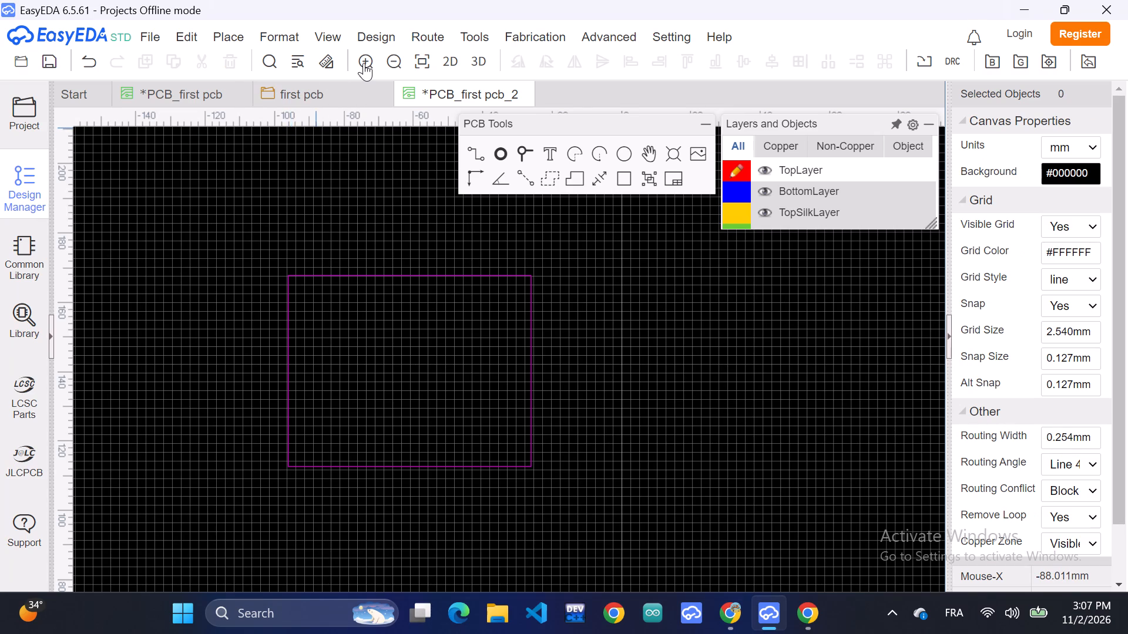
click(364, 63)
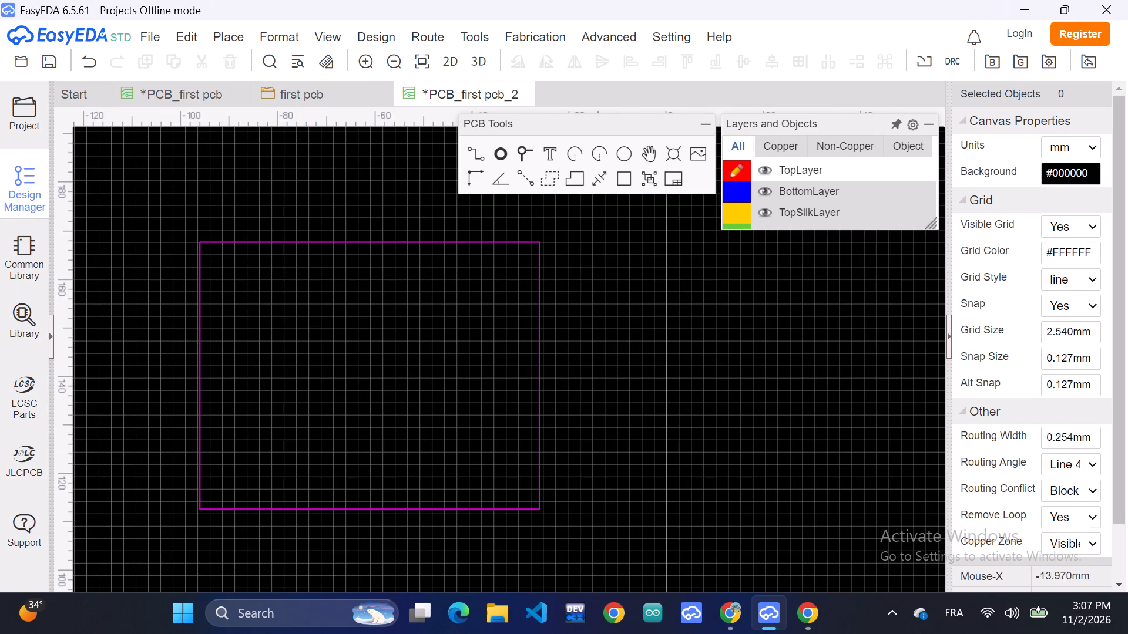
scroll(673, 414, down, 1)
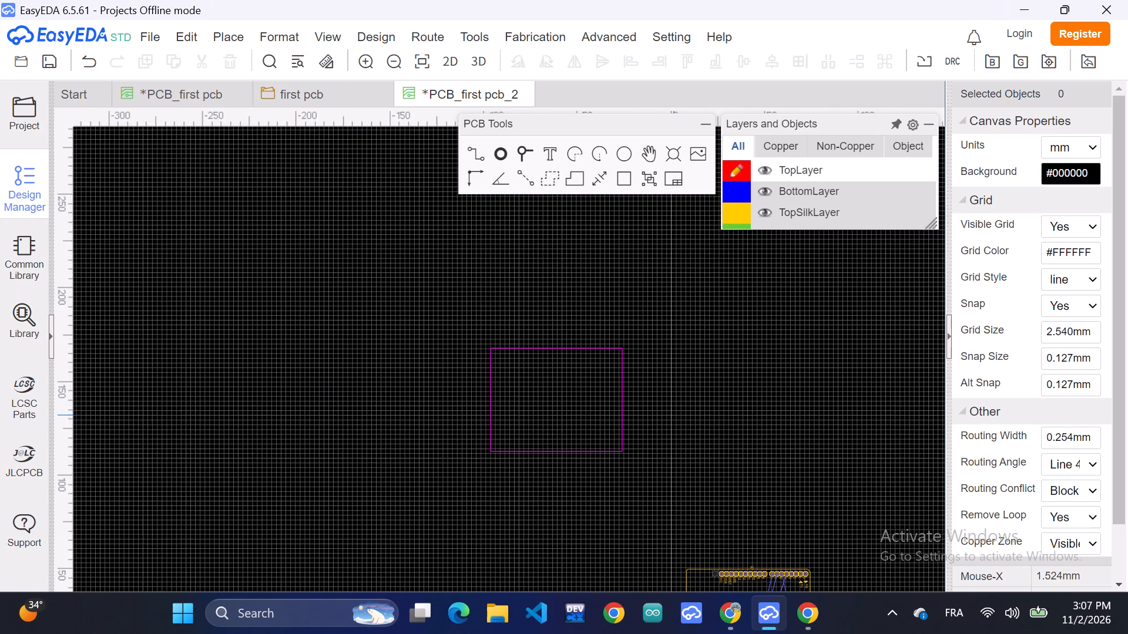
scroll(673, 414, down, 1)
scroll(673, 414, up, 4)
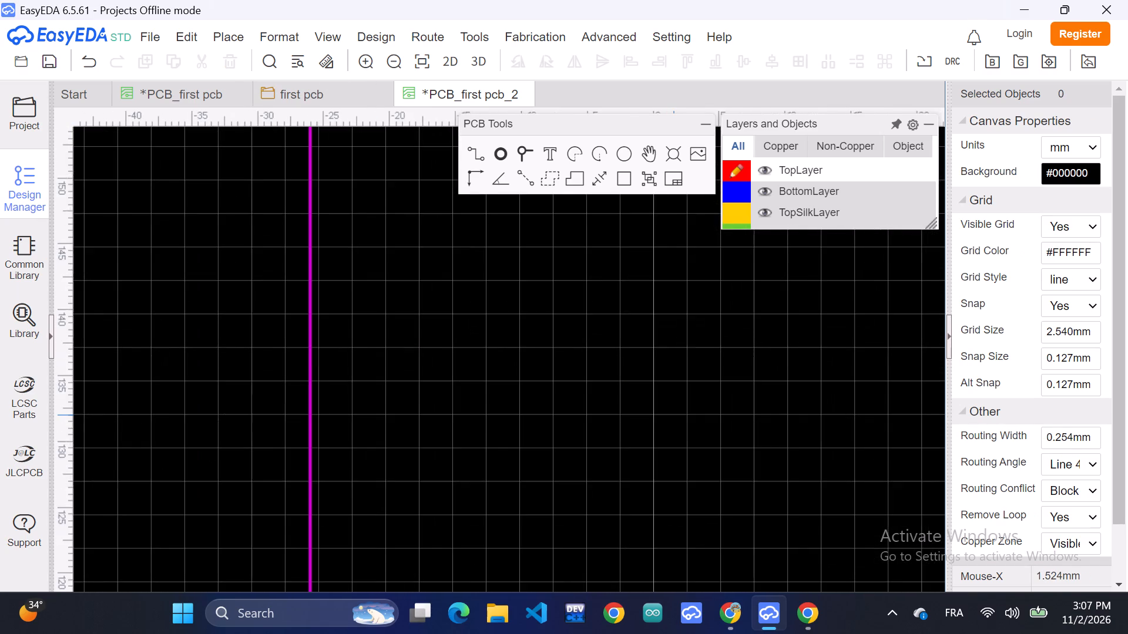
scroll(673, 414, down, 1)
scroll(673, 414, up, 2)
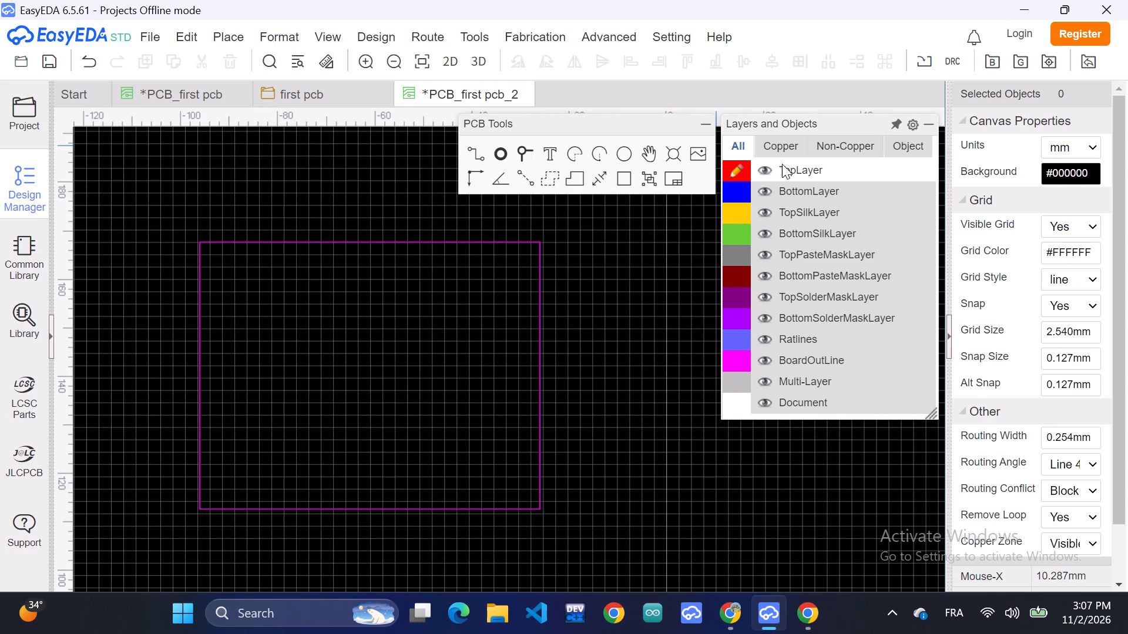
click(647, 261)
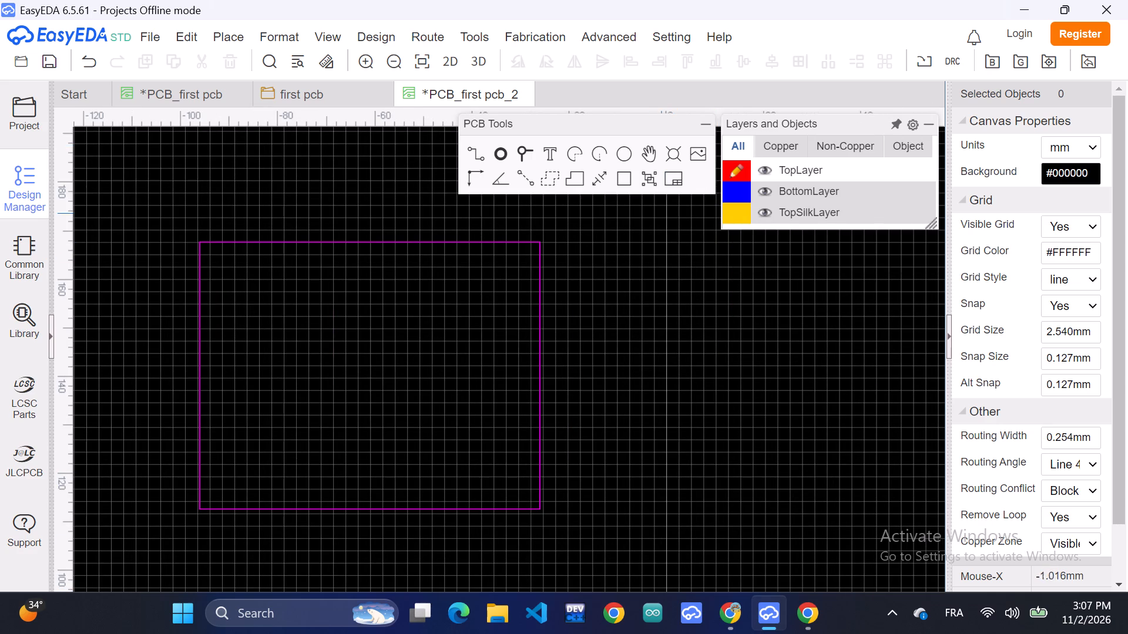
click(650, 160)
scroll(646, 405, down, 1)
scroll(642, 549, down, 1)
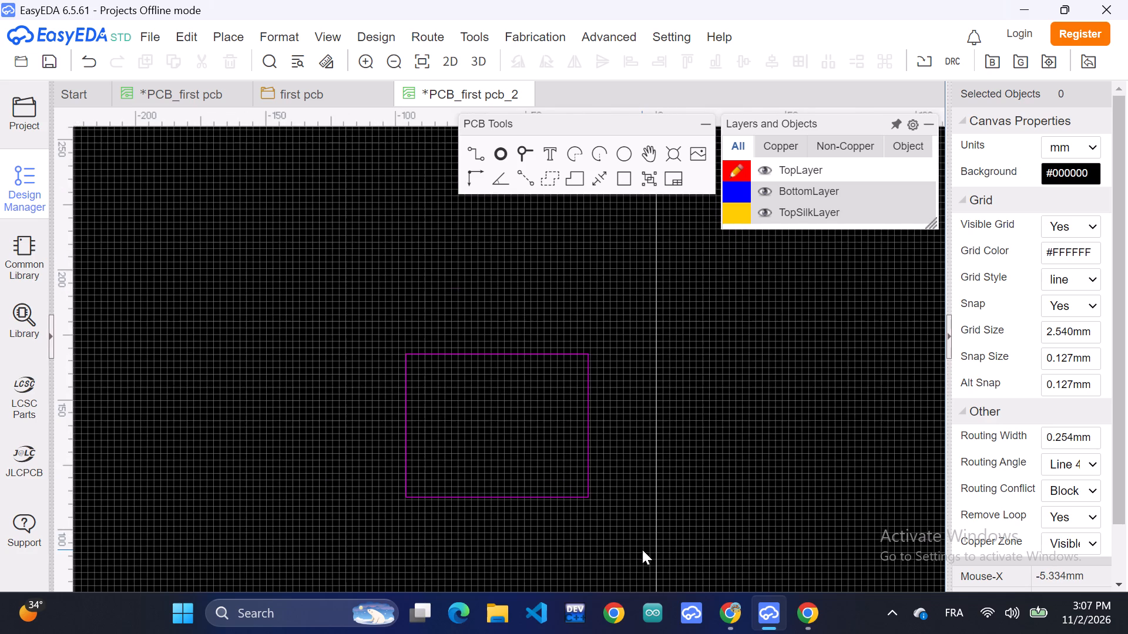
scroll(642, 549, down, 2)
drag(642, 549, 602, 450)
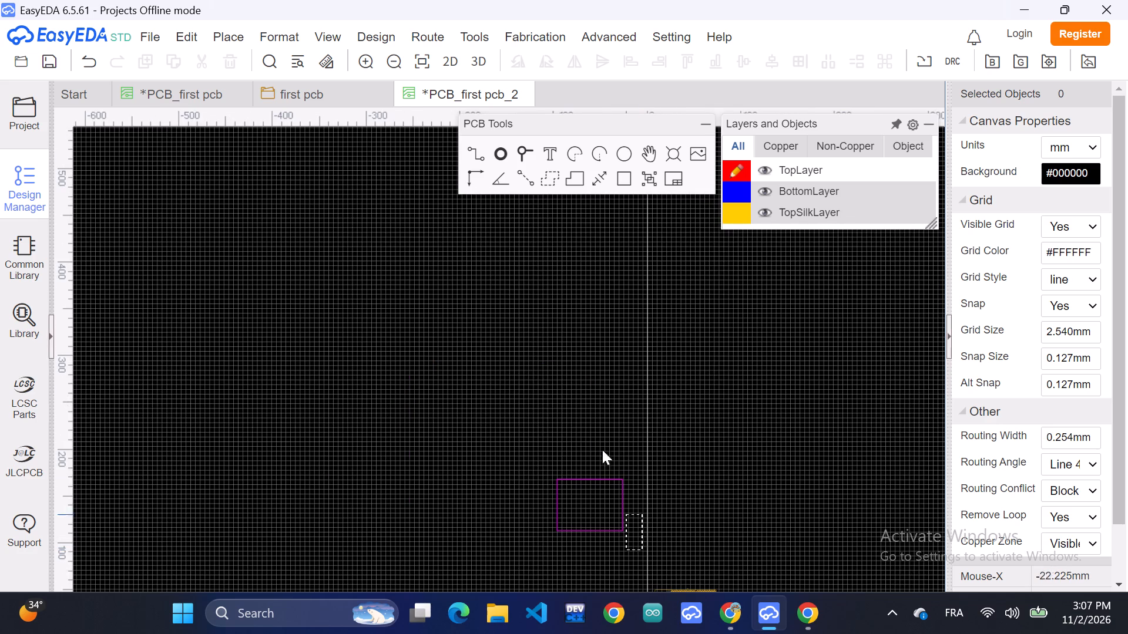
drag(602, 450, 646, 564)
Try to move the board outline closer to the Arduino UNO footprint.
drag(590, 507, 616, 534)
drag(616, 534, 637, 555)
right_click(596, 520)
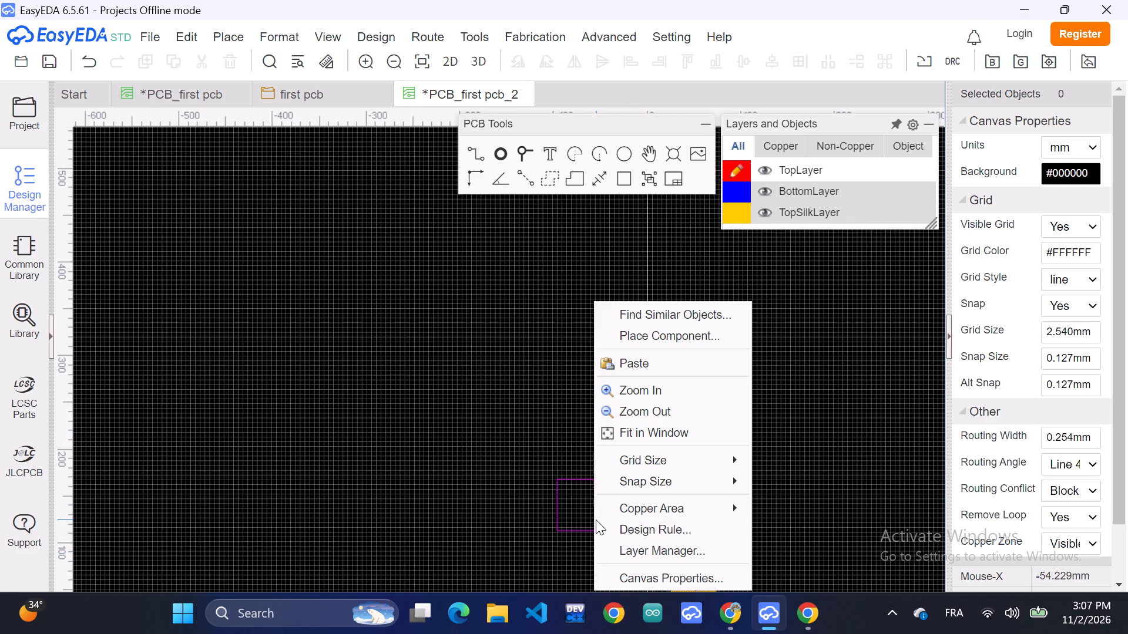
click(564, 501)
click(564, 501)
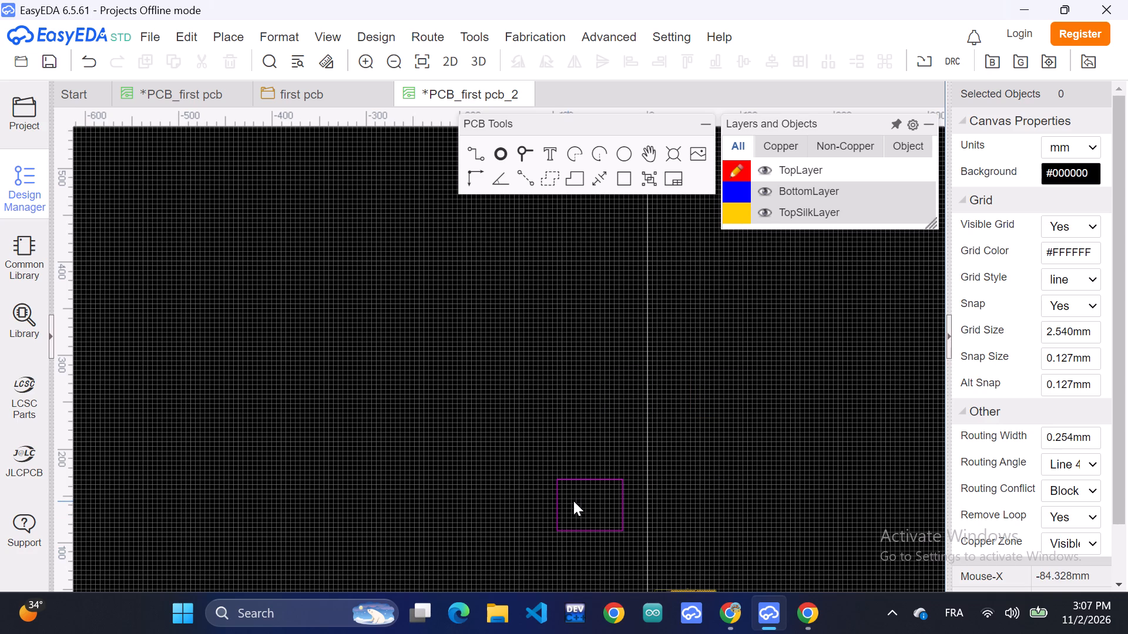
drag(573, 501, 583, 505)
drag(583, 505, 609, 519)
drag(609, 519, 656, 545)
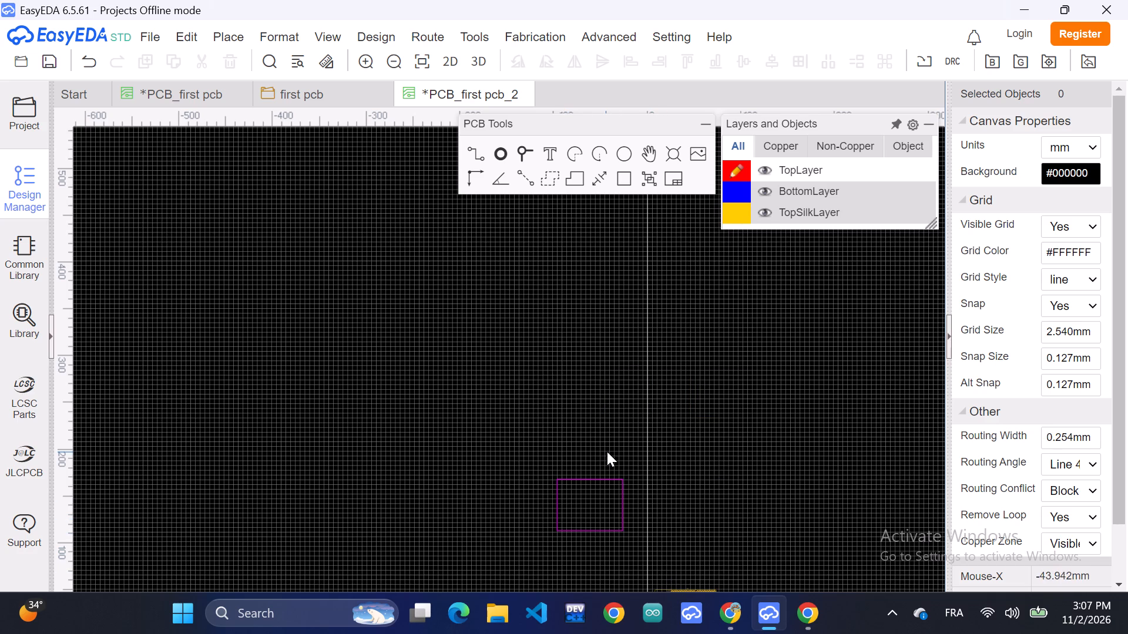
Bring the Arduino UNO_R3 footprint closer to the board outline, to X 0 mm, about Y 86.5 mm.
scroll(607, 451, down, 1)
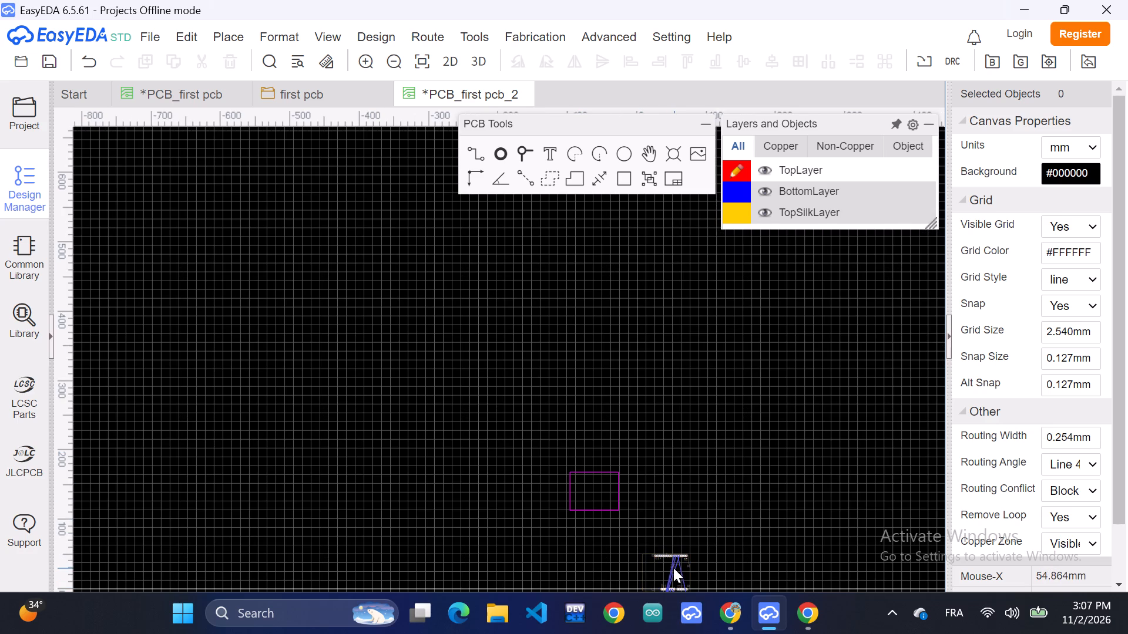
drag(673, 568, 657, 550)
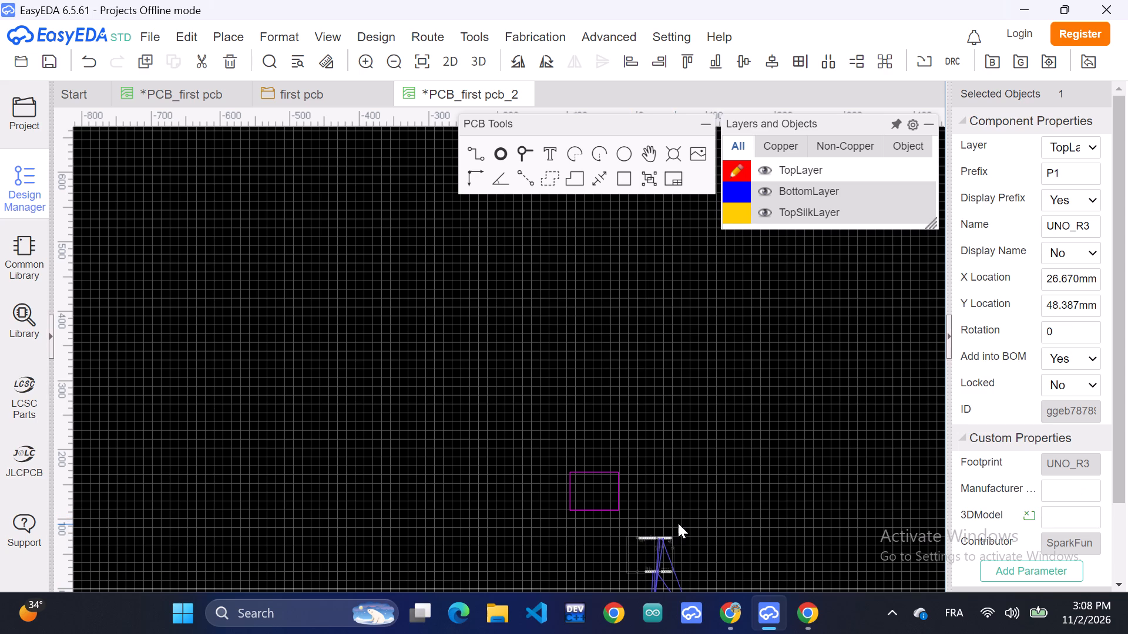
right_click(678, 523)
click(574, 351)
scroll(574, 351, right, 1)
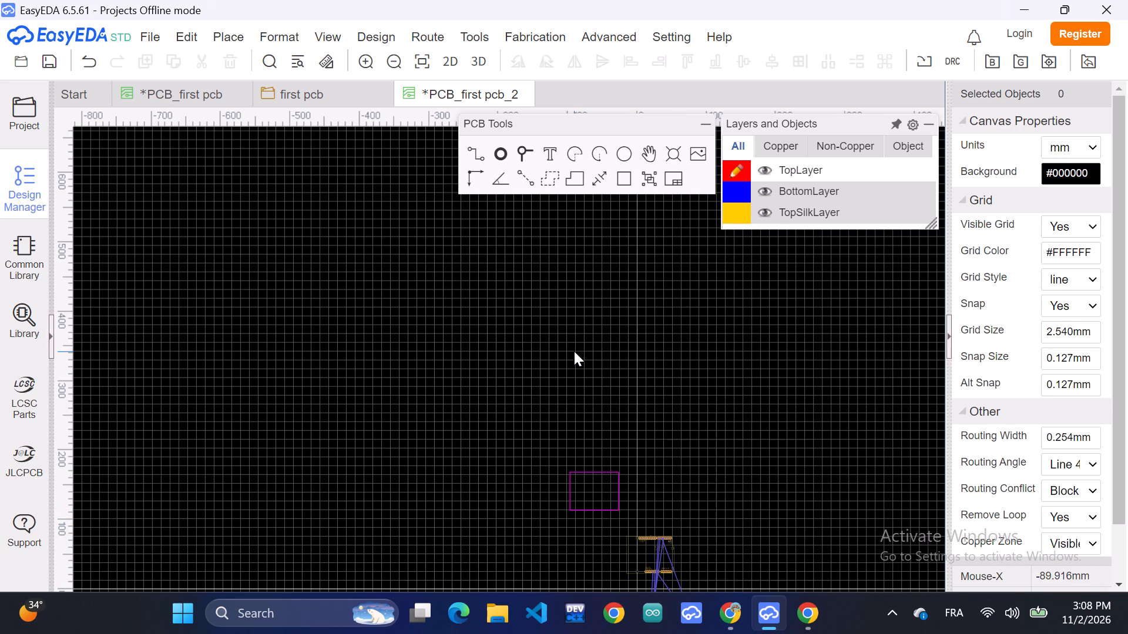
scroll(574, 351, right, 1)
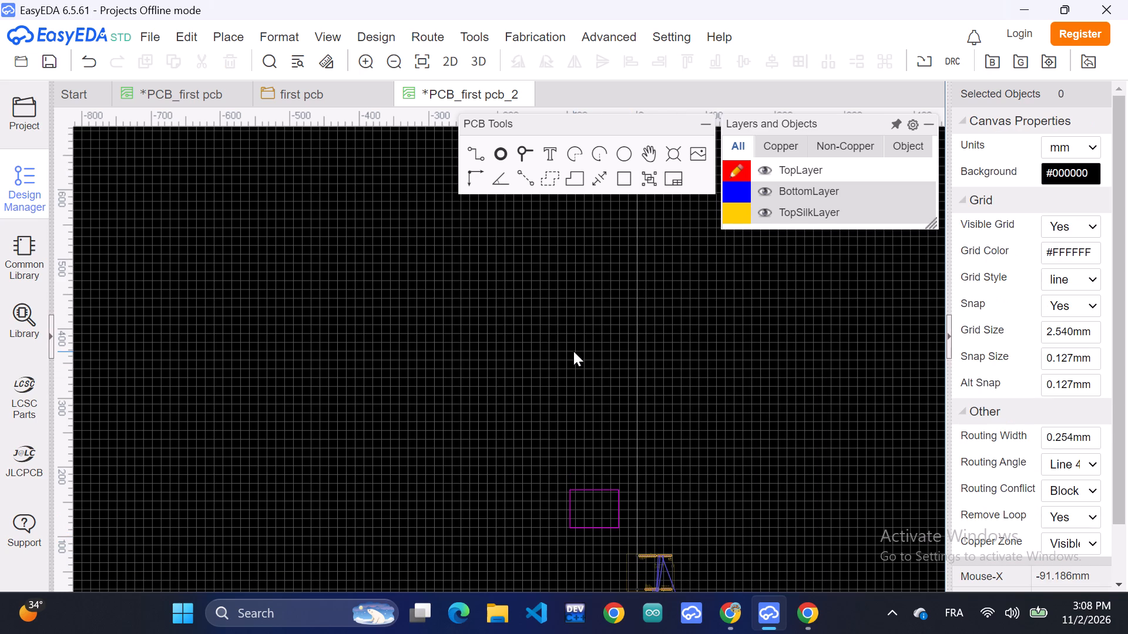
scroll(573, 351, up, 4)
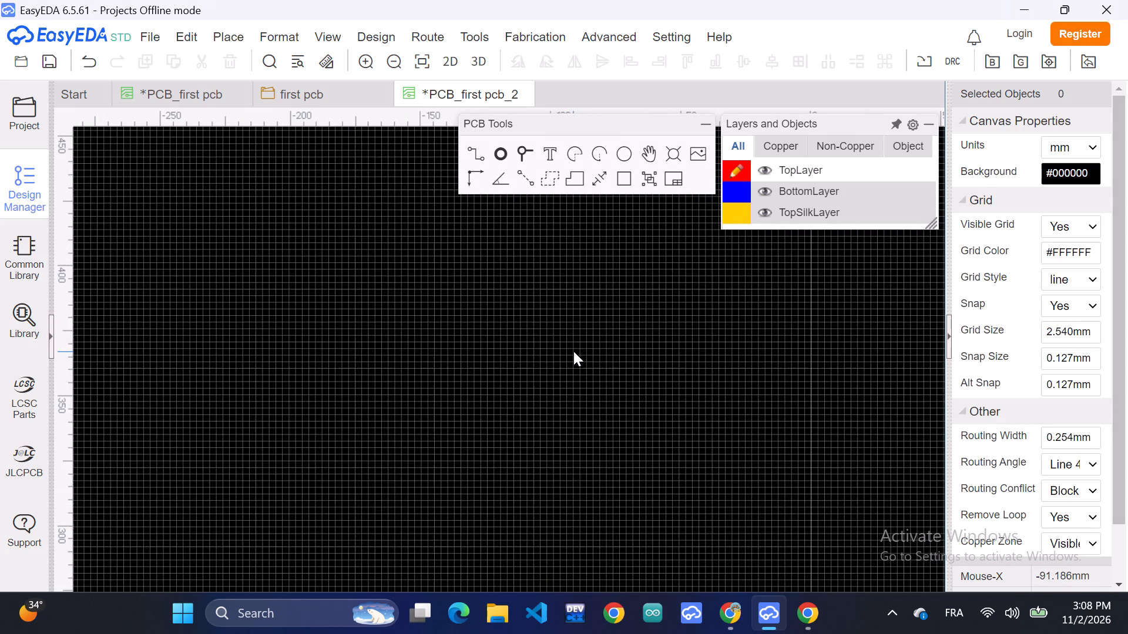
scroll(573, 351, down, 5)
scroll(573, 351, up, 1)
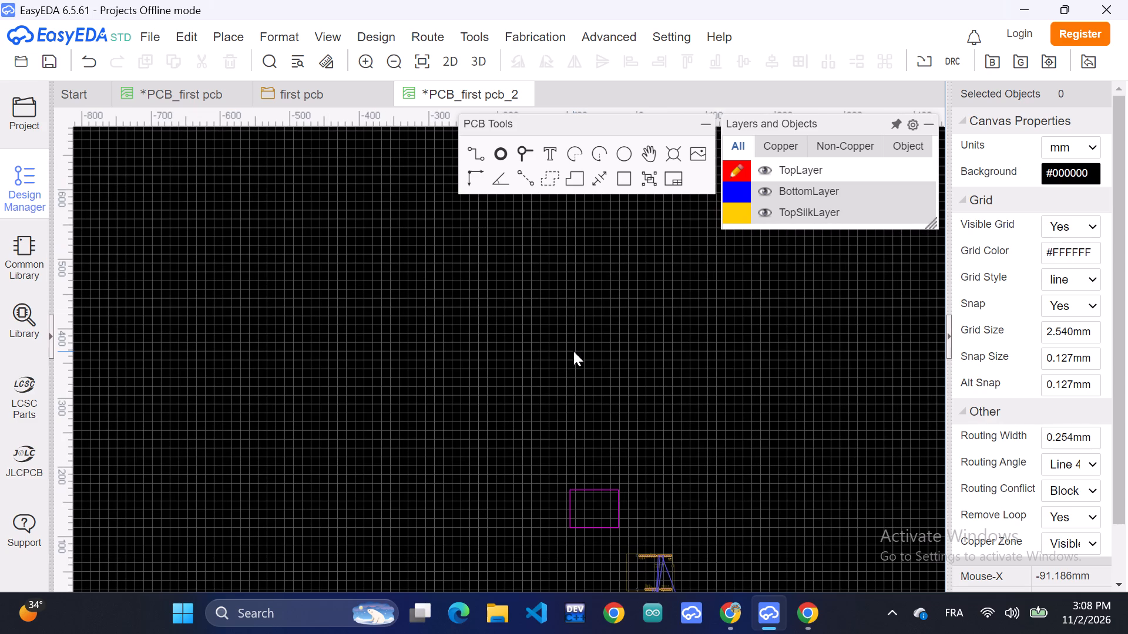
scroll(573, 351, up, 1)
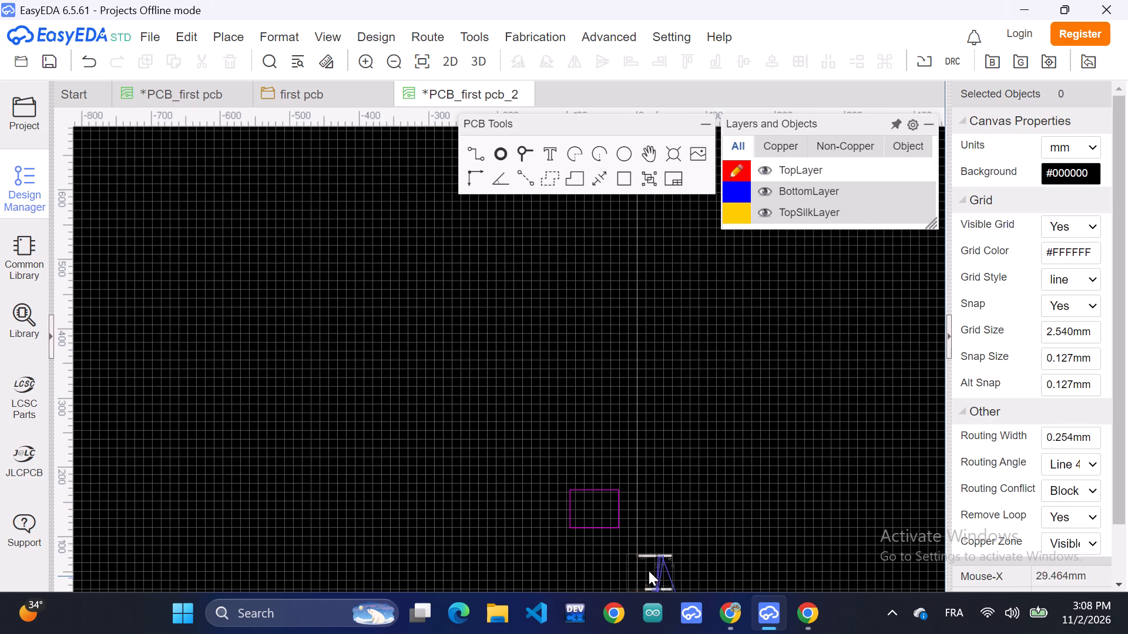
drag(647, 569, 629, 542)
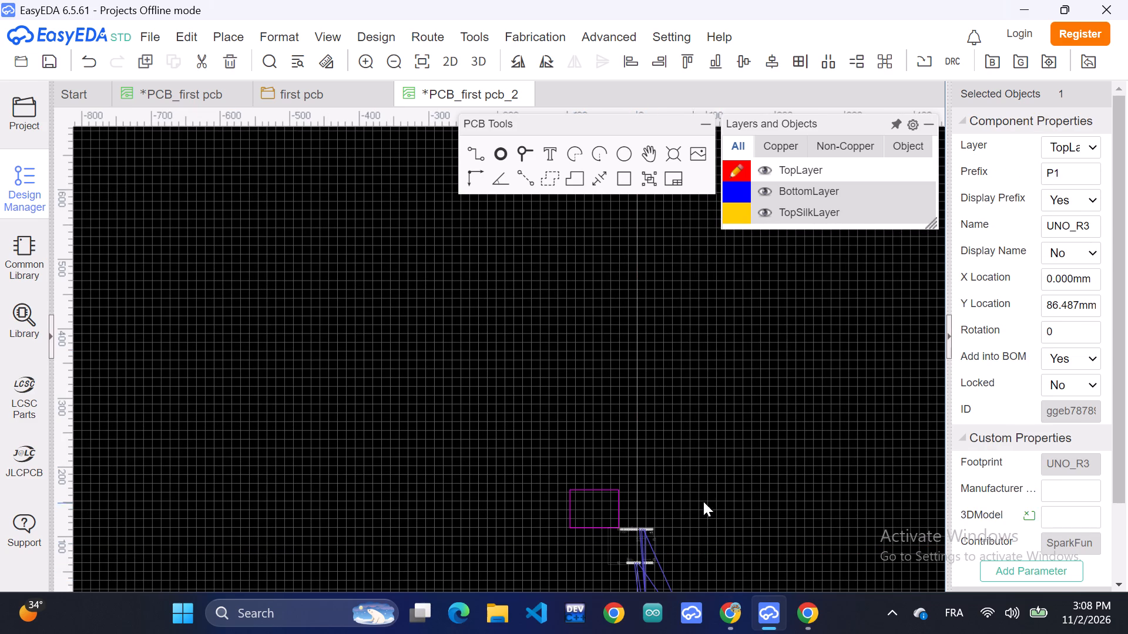
Place the Arduino UNO_R3 footprint centrally inside the relocated board outline, at about X -53.1 mm, Y 140.1 mm.
scroll(709, 500, down, 1)
scroll(709, 500, up, 3)
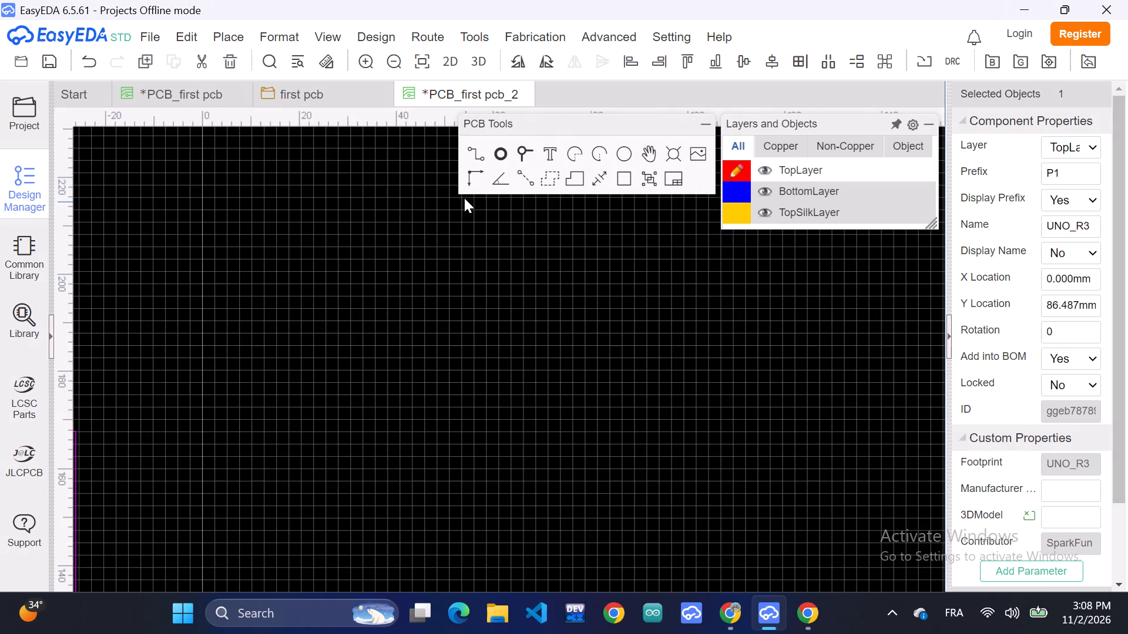
scroll(446, 298, down, 1)
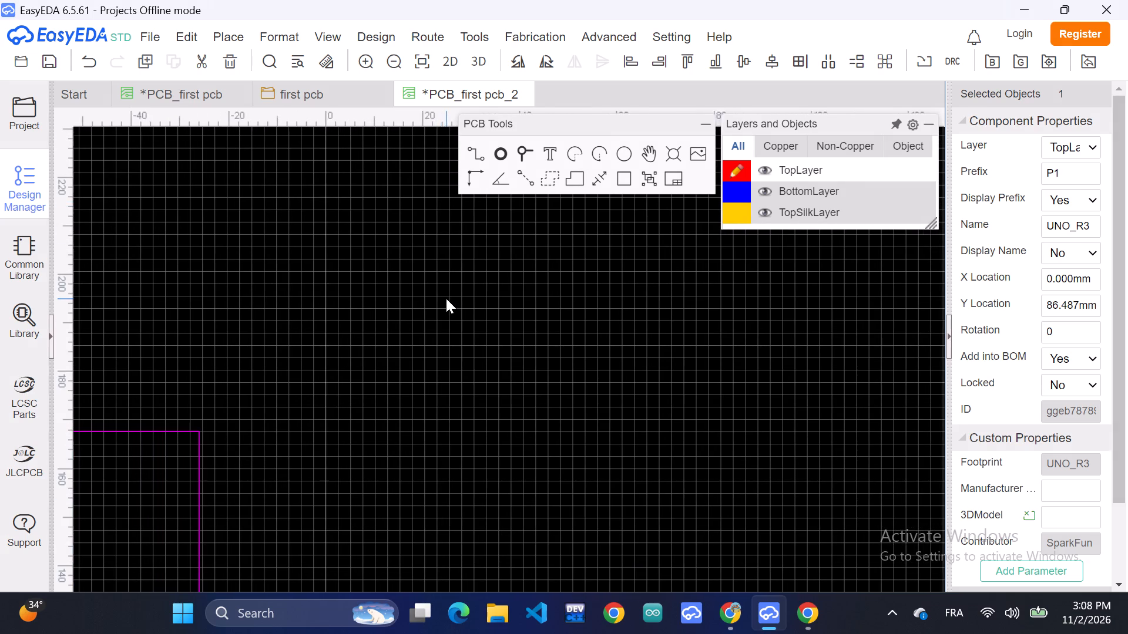
scroll(446, 298, down, 2)
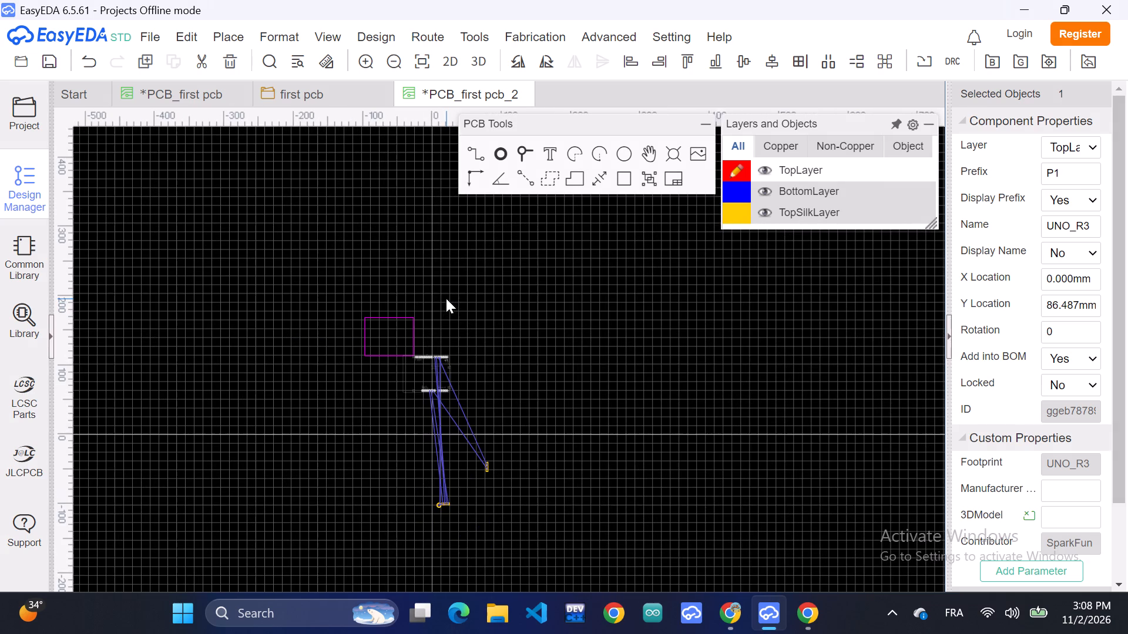
scroll(446, 298, down, 1)
scroll(412, 366, left, 1)
click(364, 68)
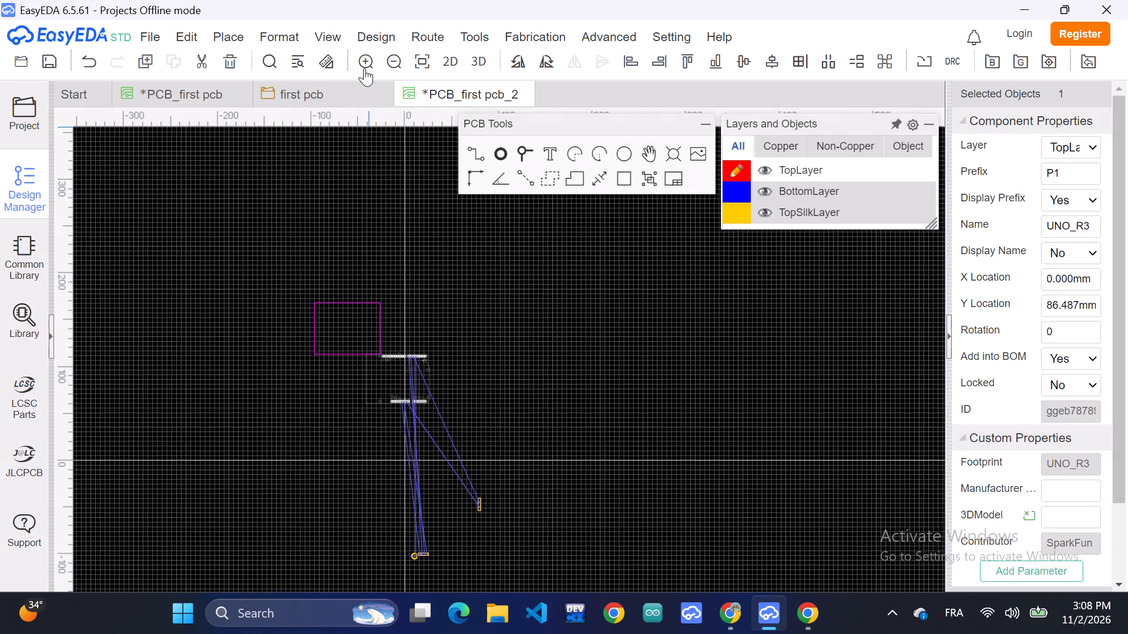
click(364, 68)
click(364, 68)
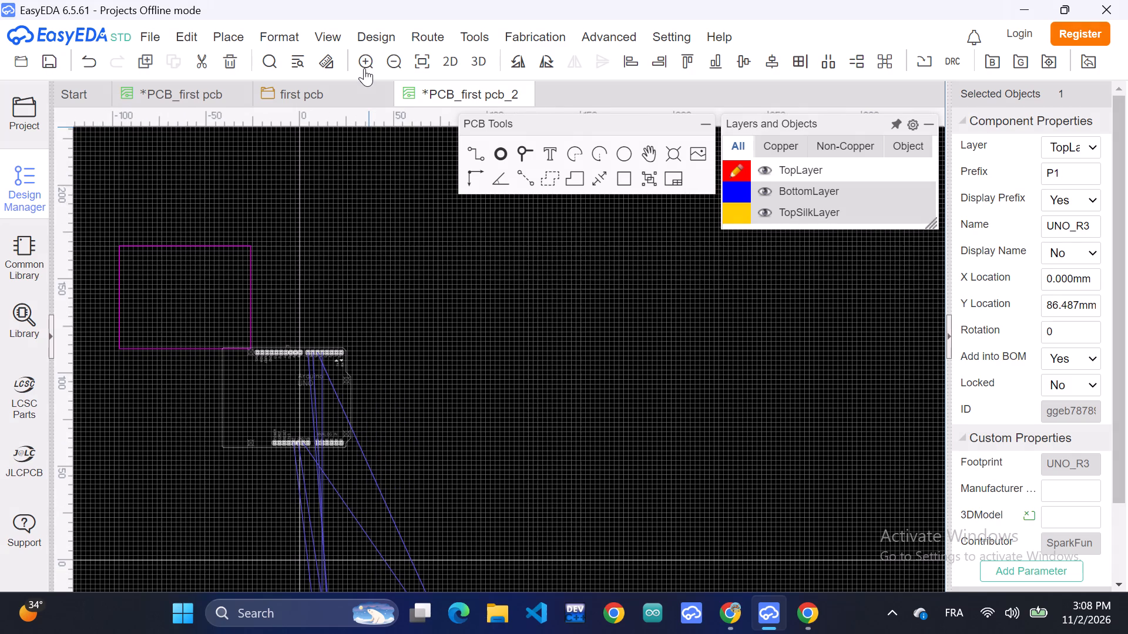
scroll(334, 161, right, 2)
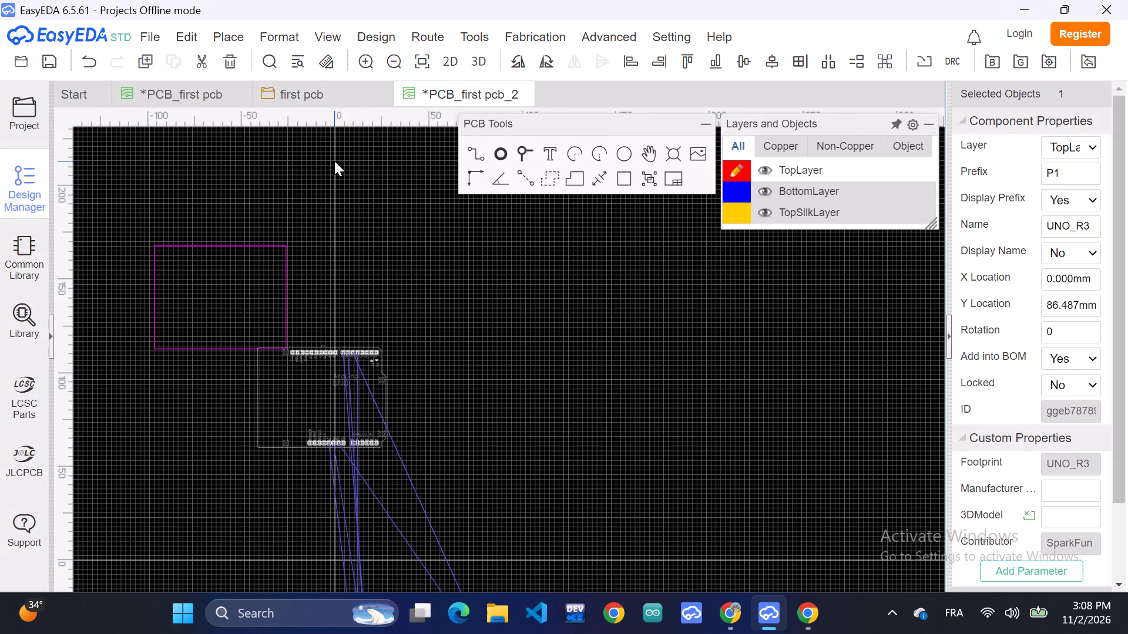
scroll(334, 161, right, 2)
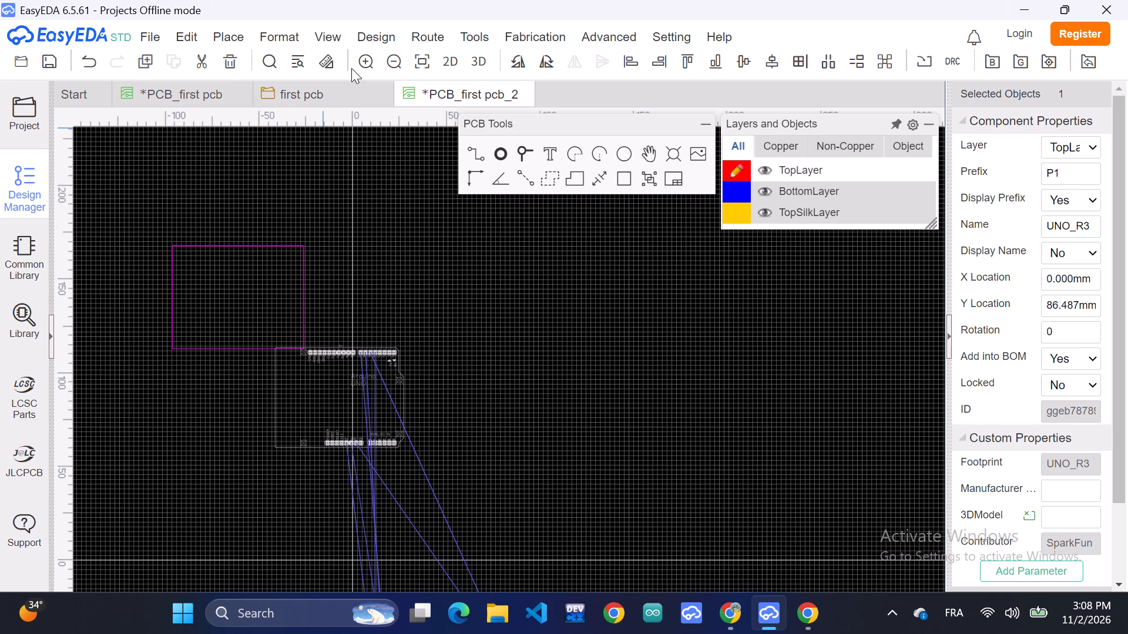
click(365, 58)
click(365, 58)
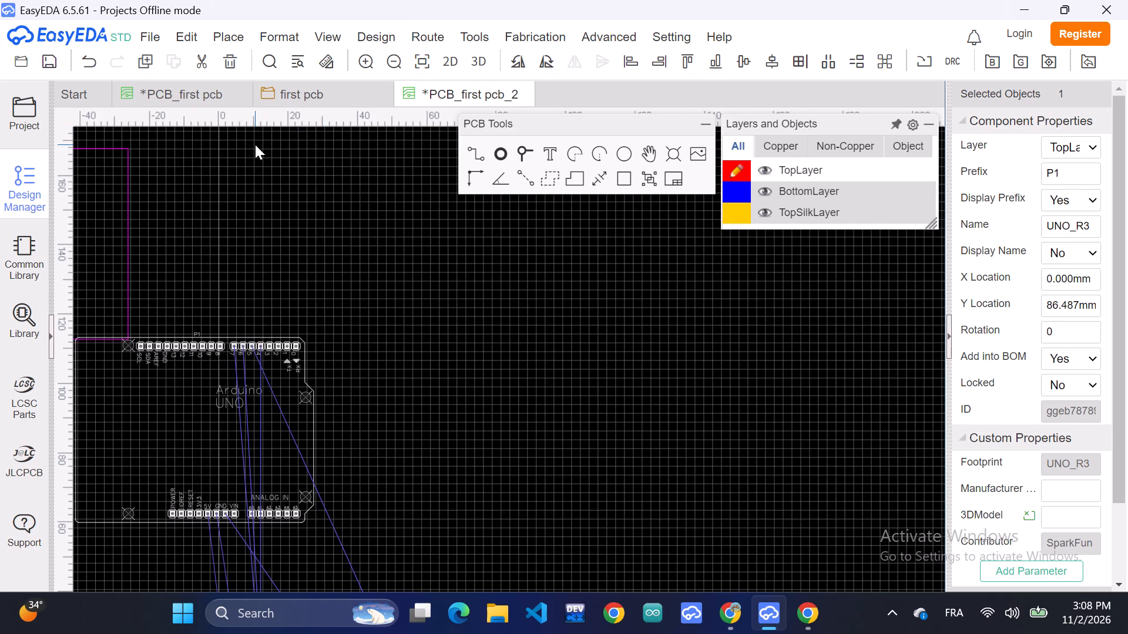
scroll(255, 144, right, 6)
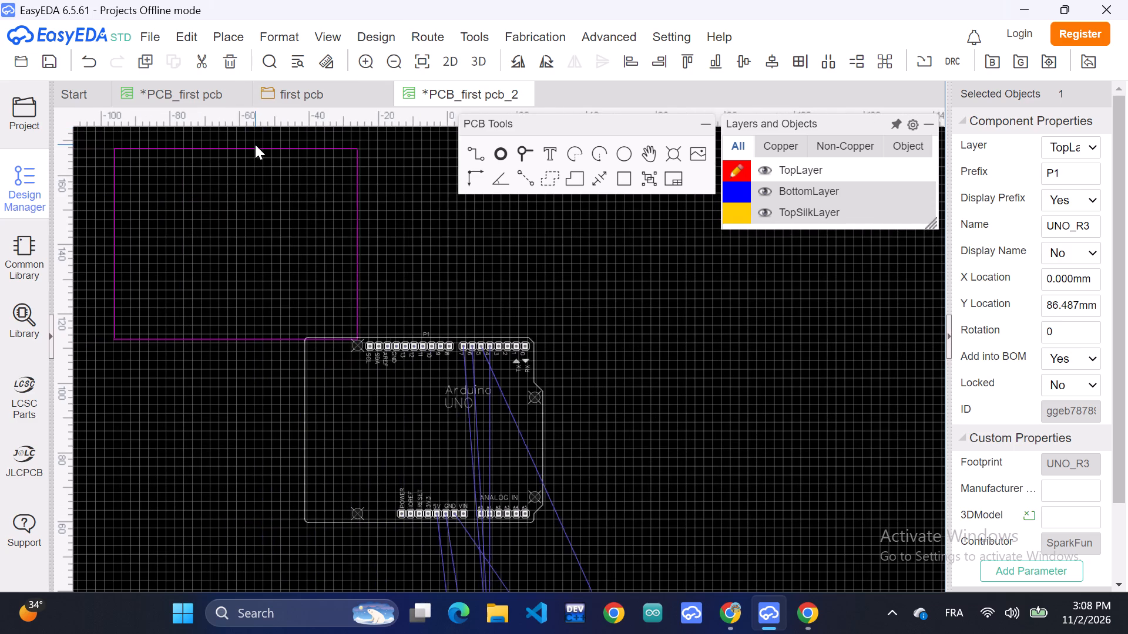
scroll(255, 144, right, 1)
drag(375, 373, 241, 200)
drag(252, 220, 203, 208)
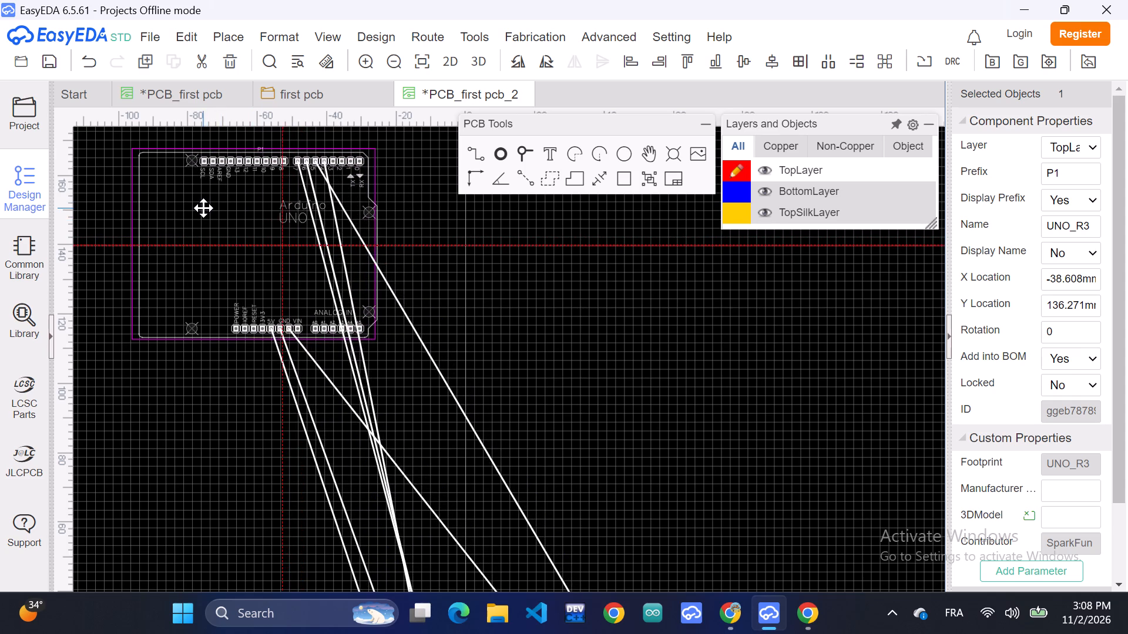
drag(203, 208, 206, 207)
click(206, 207)
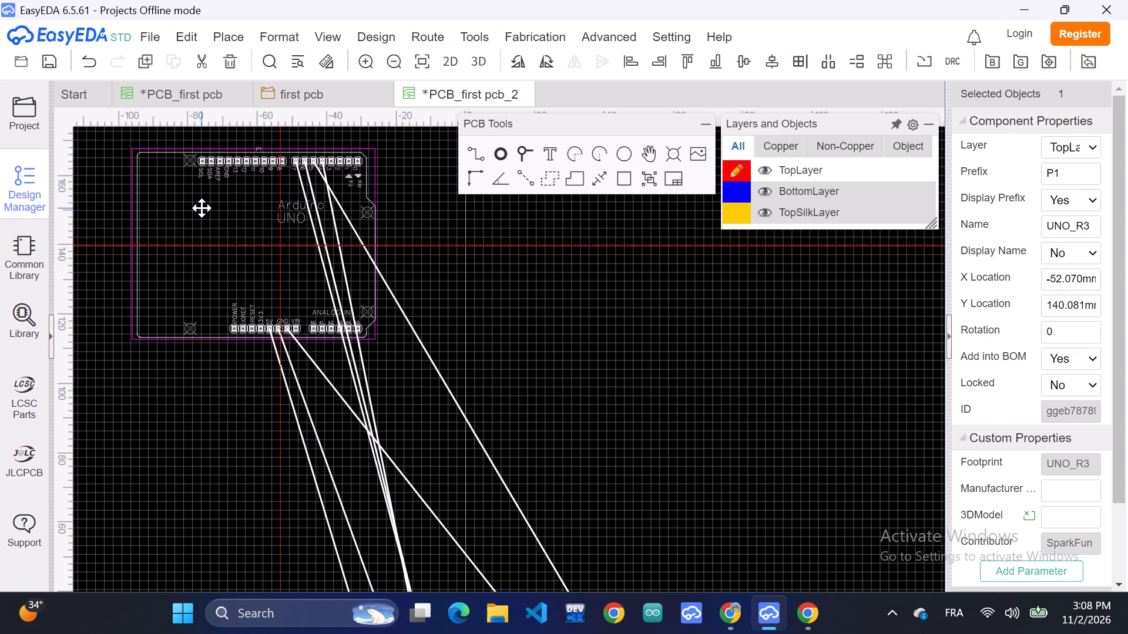
click(206, 208)
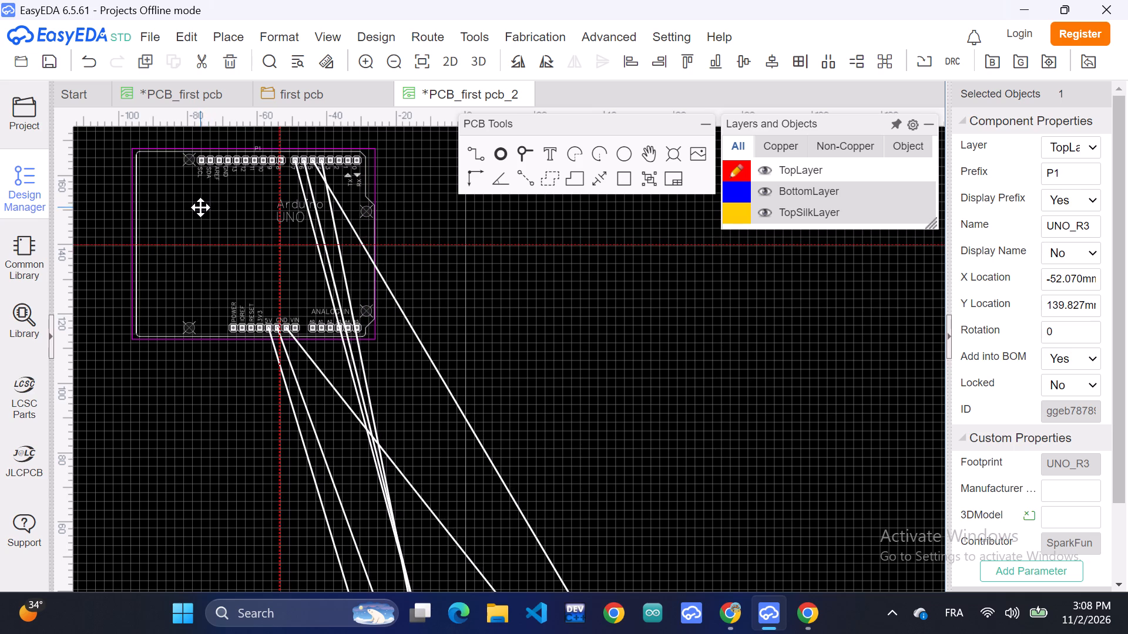
click(202, 207)
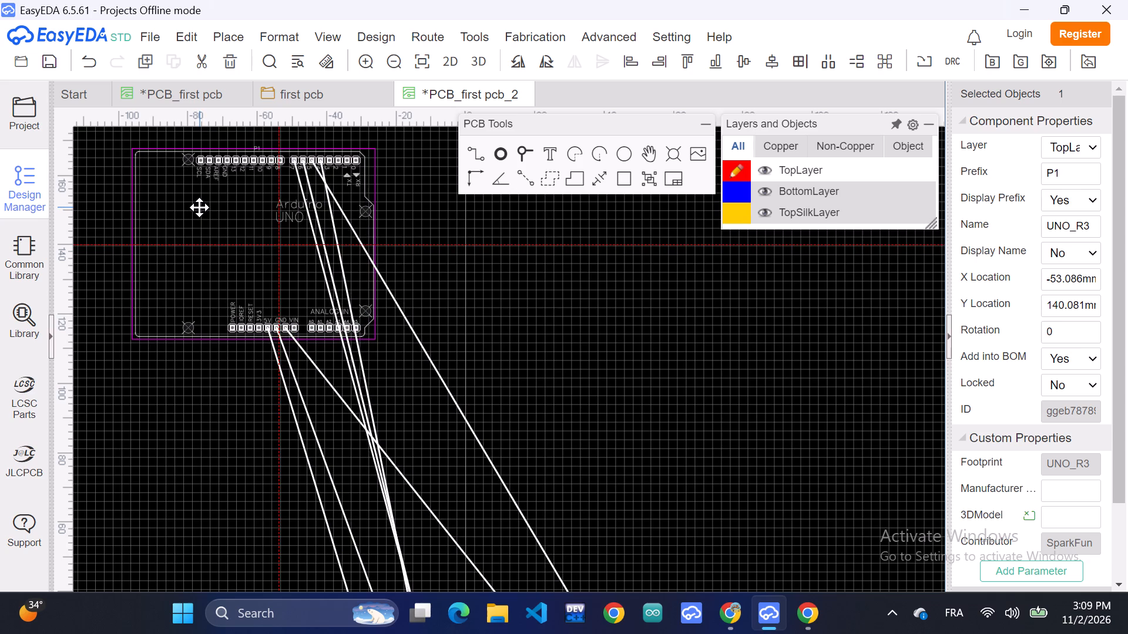
click(202, 209)
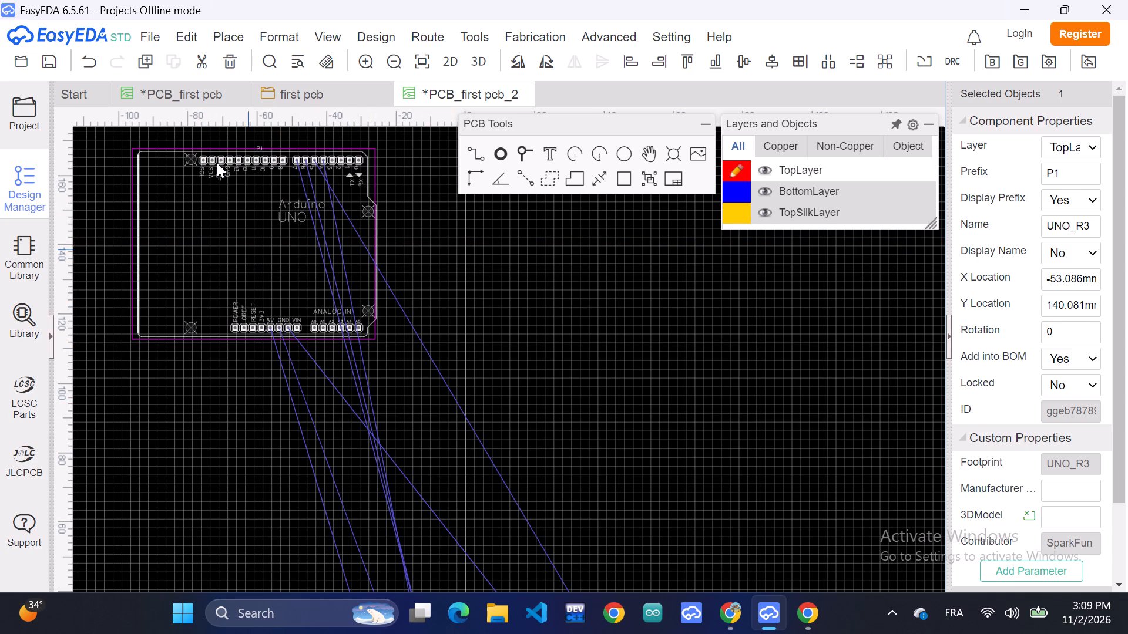
Move the U1 piezo buzzer footprint close to the Arduino UNO board outline, at about X 16.5 mm, Y 122.4 mm.
scroll(526, 533, down, 1)
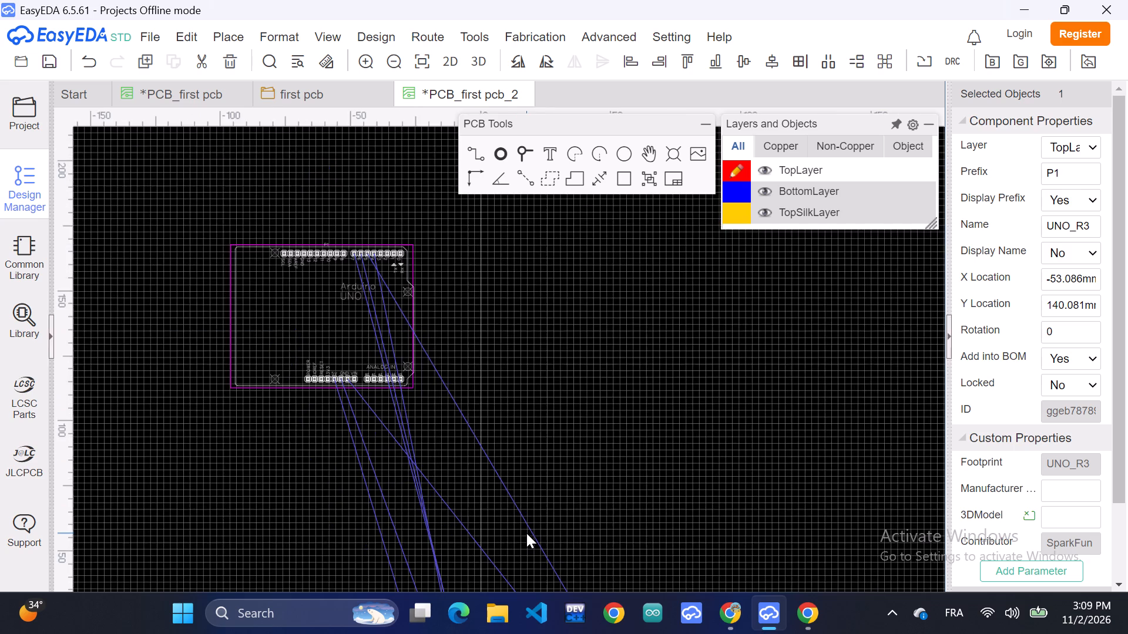
scroll(526, 533, down, 1)
scroll(595, 468, down, 1)
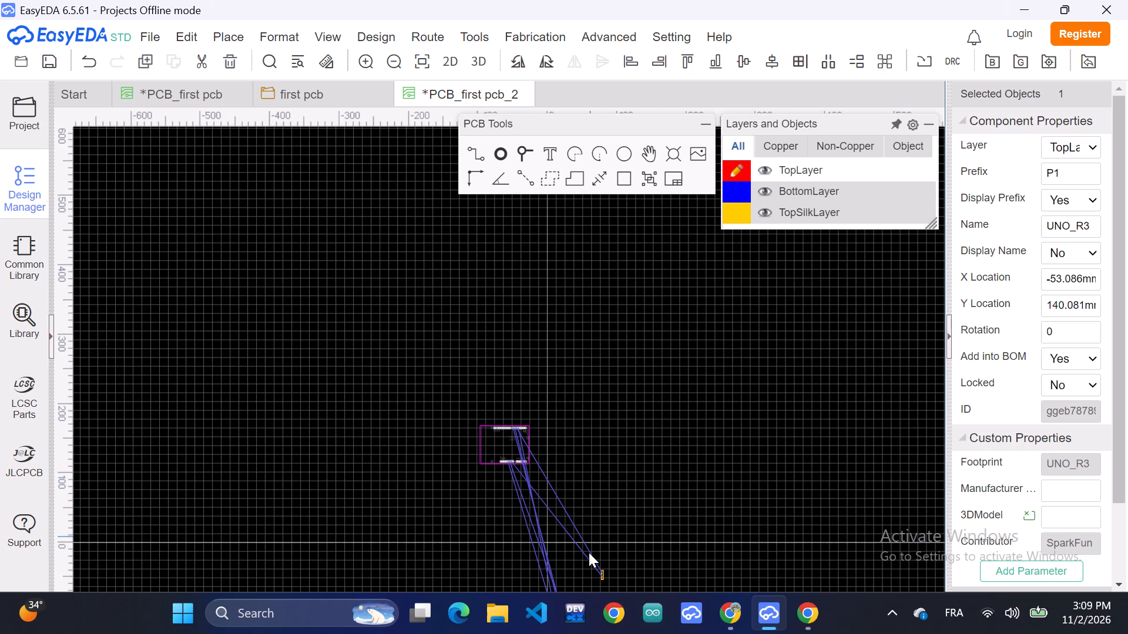
drag(605, 579, 561, 462)
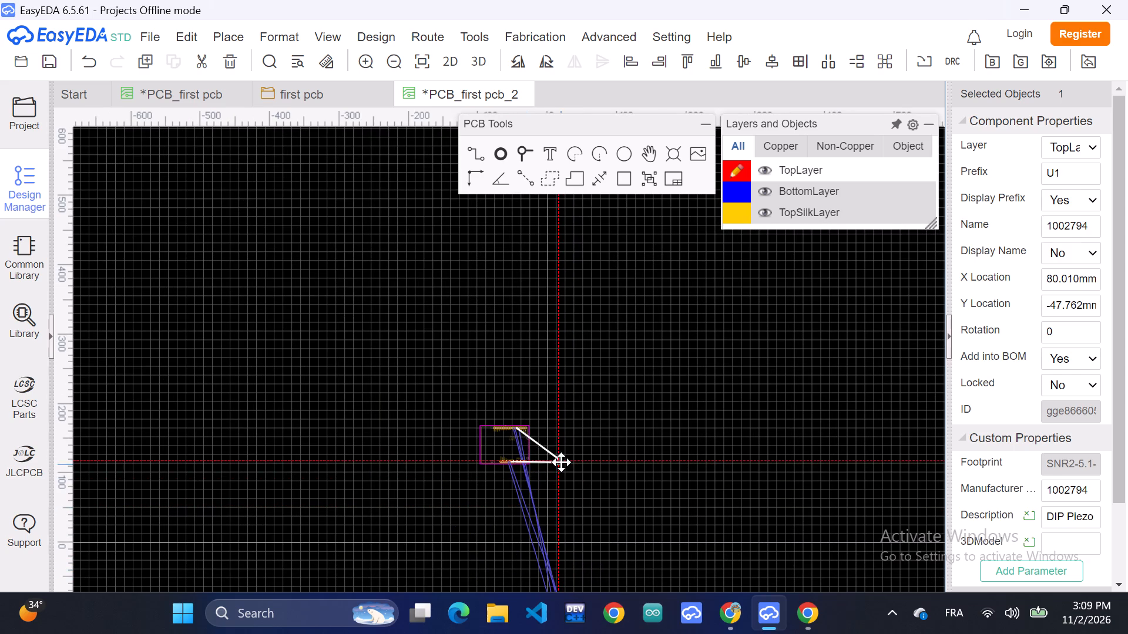
drag(561, 462, 561, 460)
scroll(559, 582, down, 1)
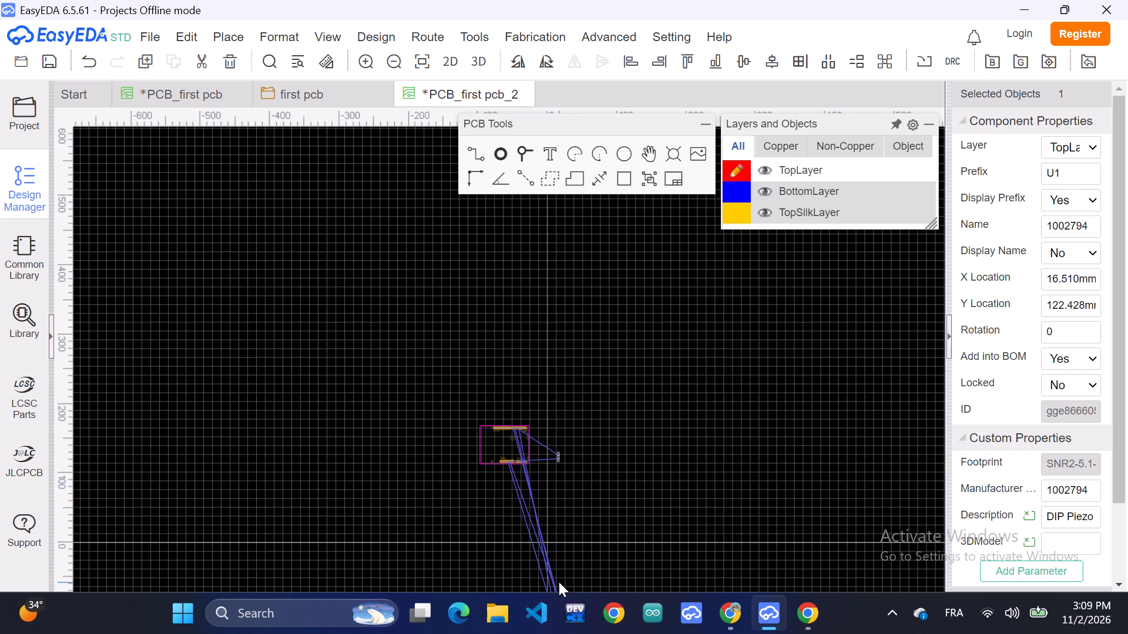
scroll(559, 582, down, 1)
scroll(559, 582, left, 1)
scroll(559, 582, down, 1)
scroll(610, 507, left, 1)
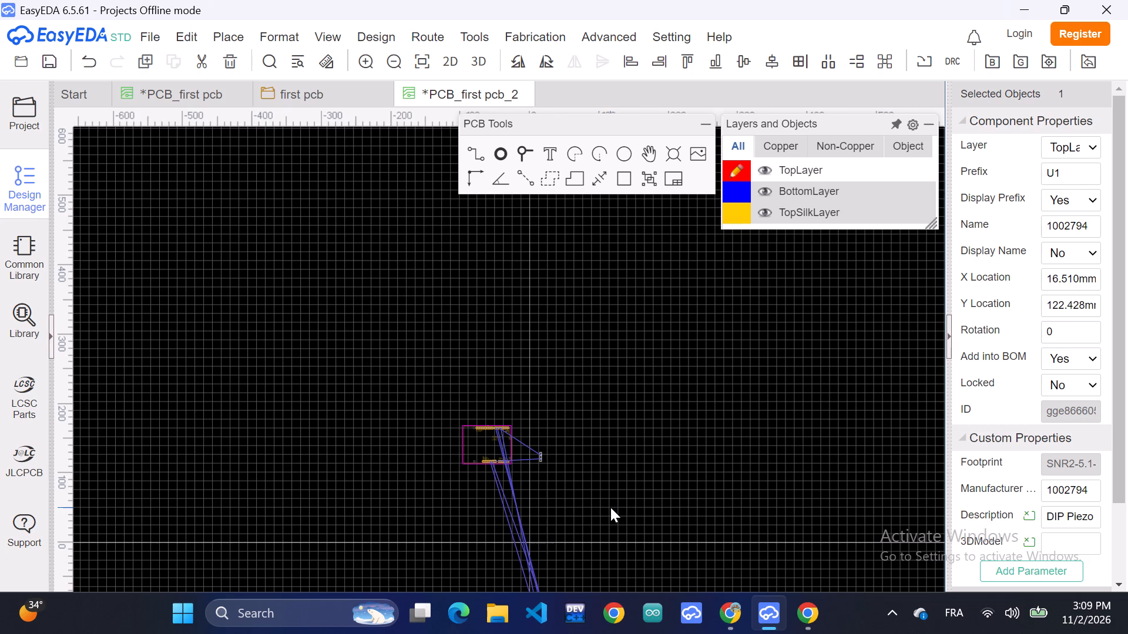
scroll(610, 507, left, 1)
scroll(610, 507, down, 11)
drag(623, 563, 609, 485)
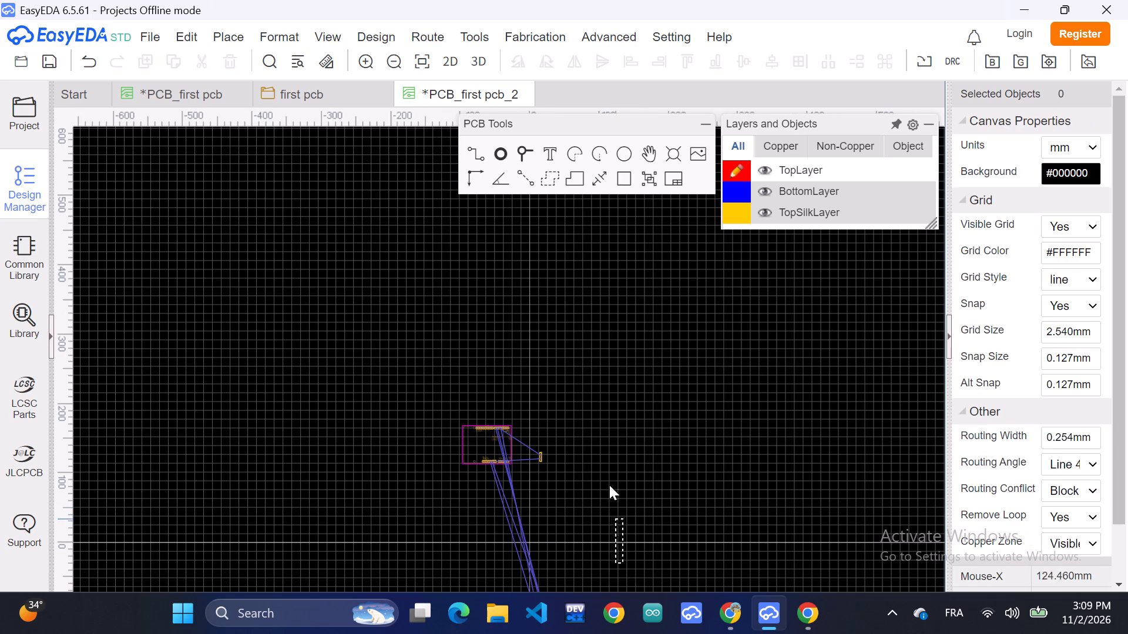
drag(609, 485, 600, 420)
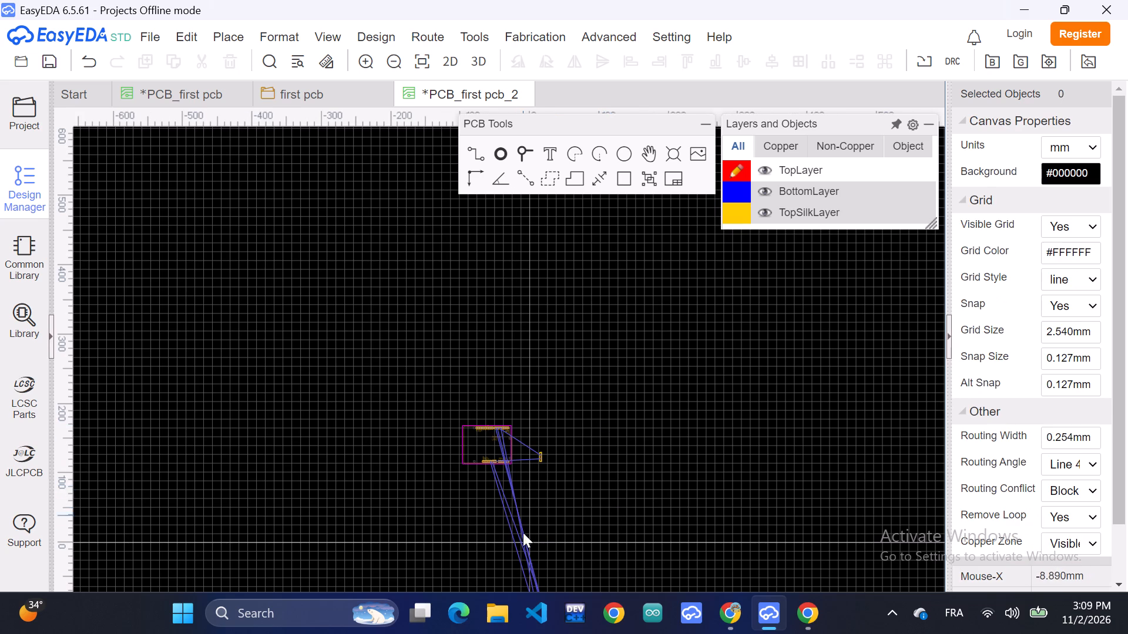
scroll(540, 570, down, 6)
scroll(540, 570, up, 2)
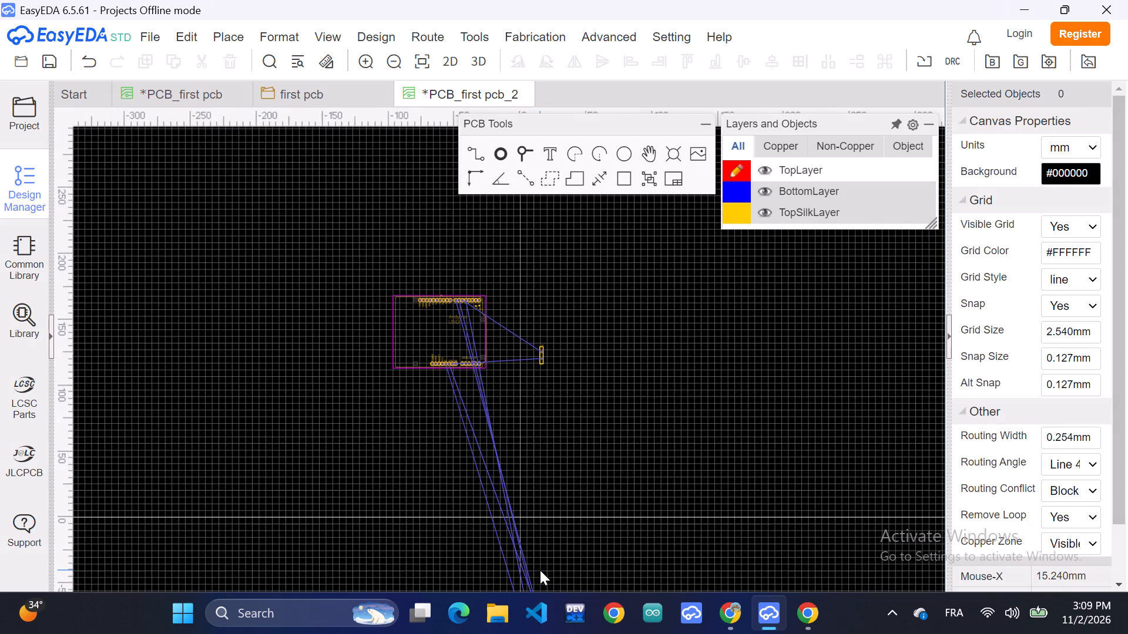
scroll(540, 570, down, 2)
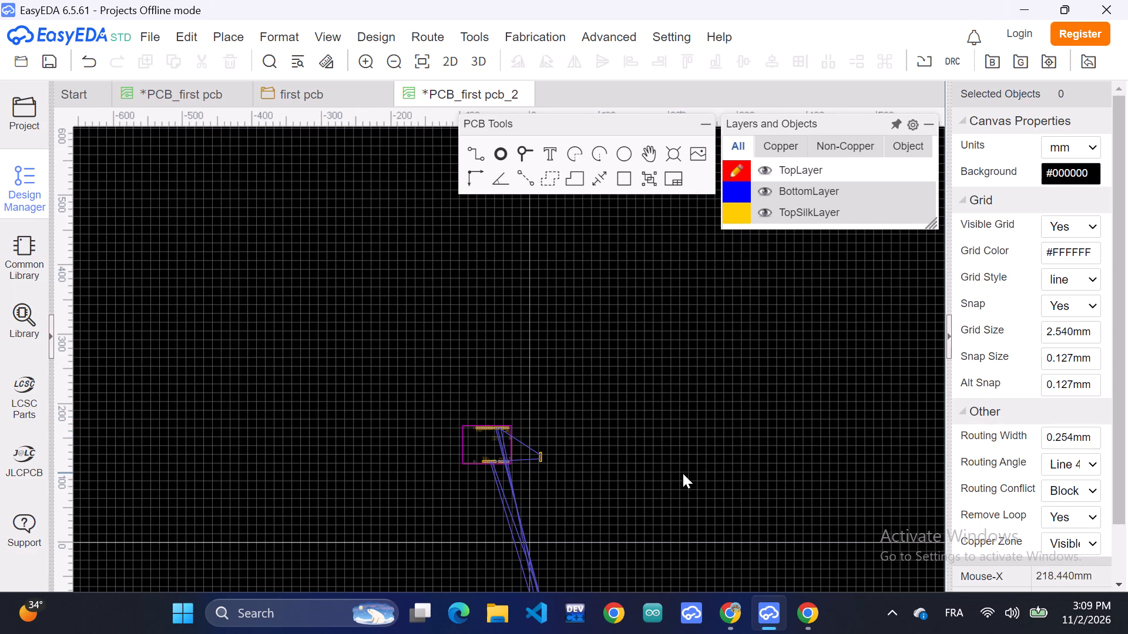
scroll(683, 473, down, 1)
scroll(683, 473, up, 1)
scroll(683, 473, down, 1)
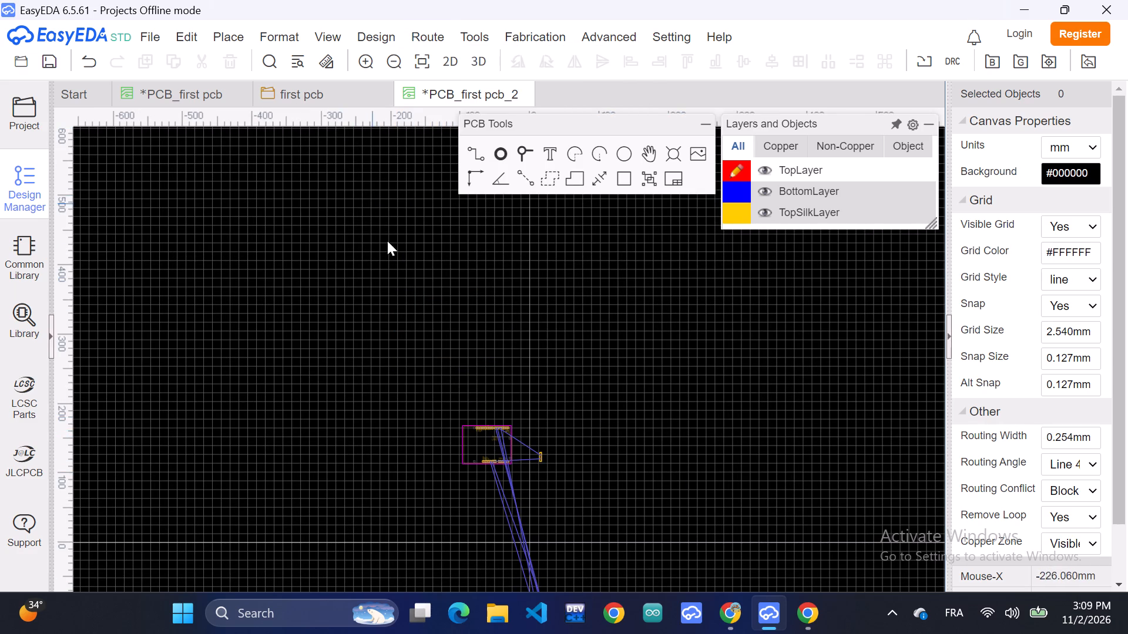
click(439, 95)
Convert the first pcb schematic to a new PCB, continuing without checking the unfinished nets.
click(348, 97)
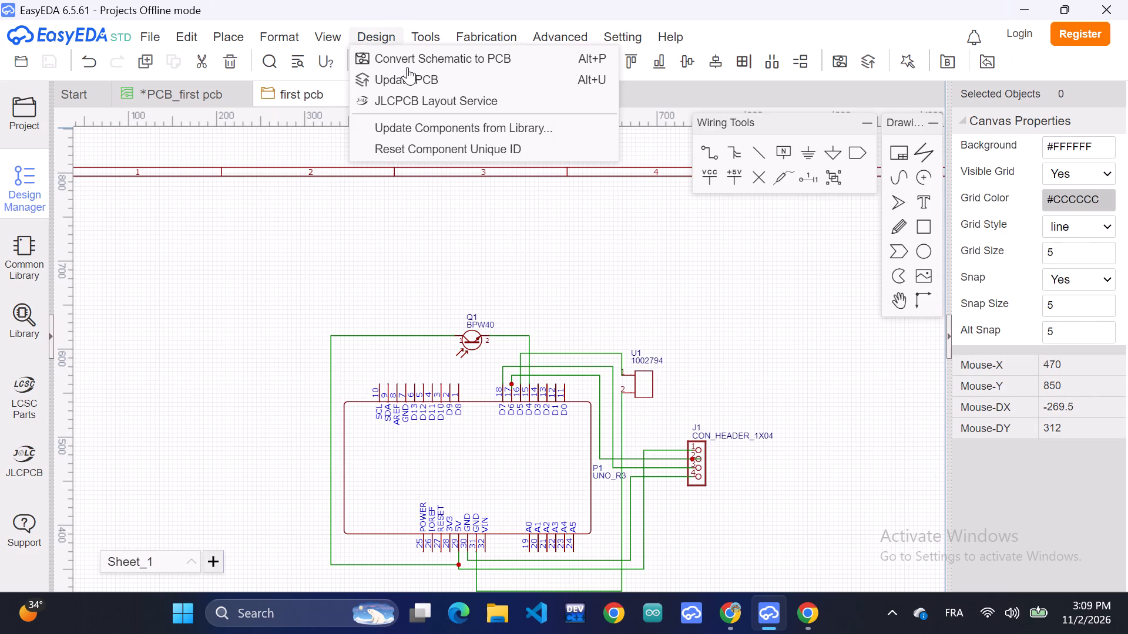
click(407, 67)
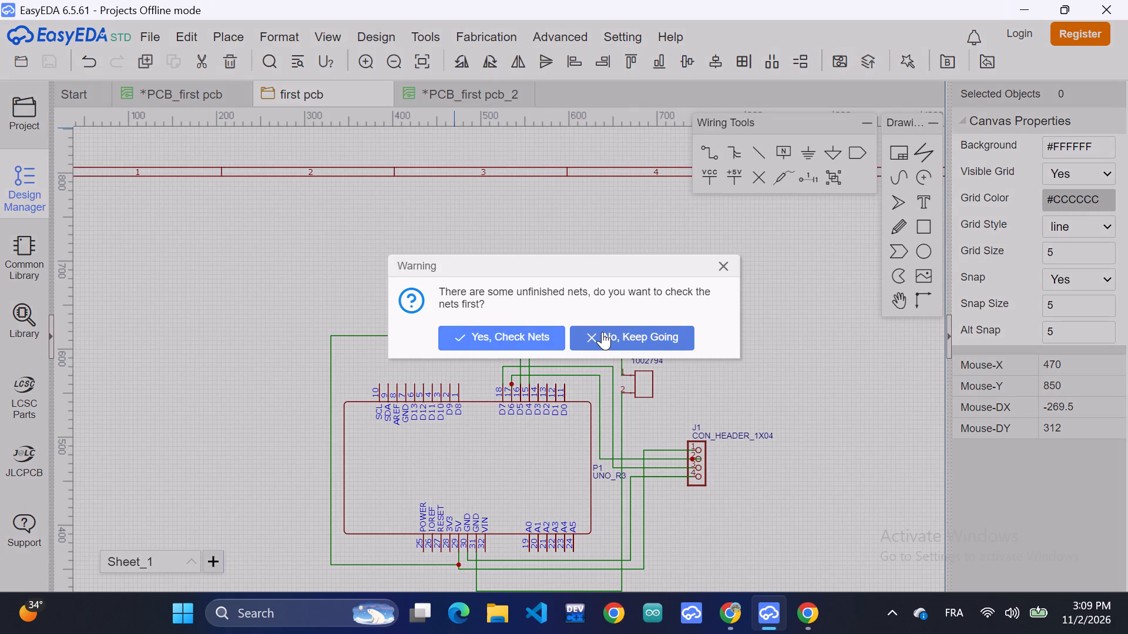
click(602, 332)
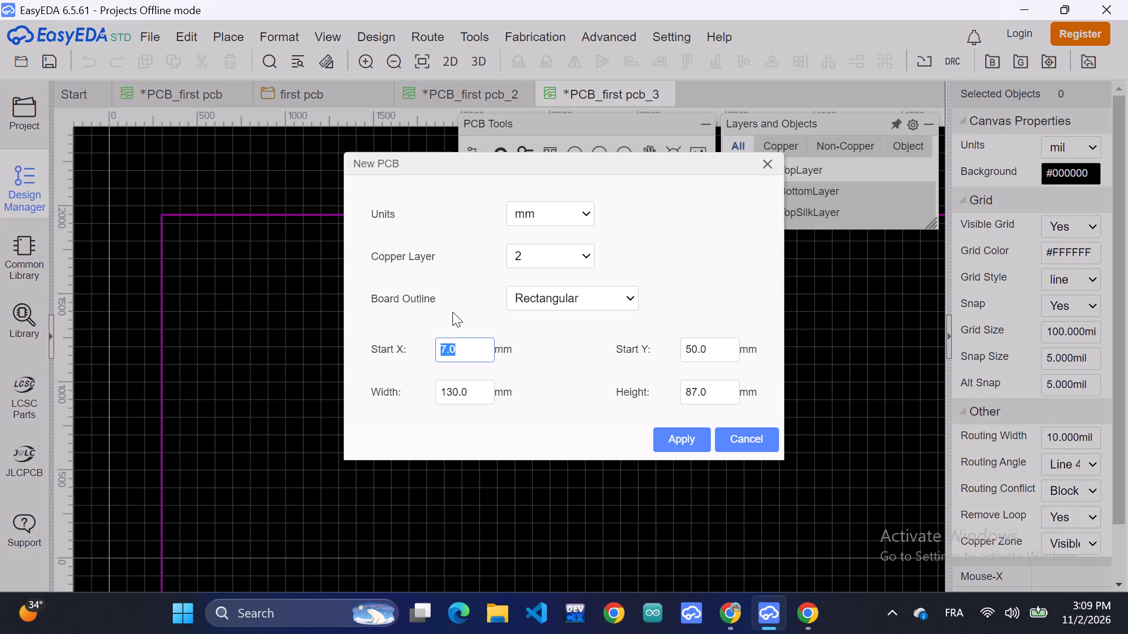
Set the new rectangular board outline's start point to X 0.0 mm and Y 0.0 mm.
click(468, 352)
key(BackSpace)
key(BackSpace)
key(BackSpace)
key(BackSpace)
key(shift+0)
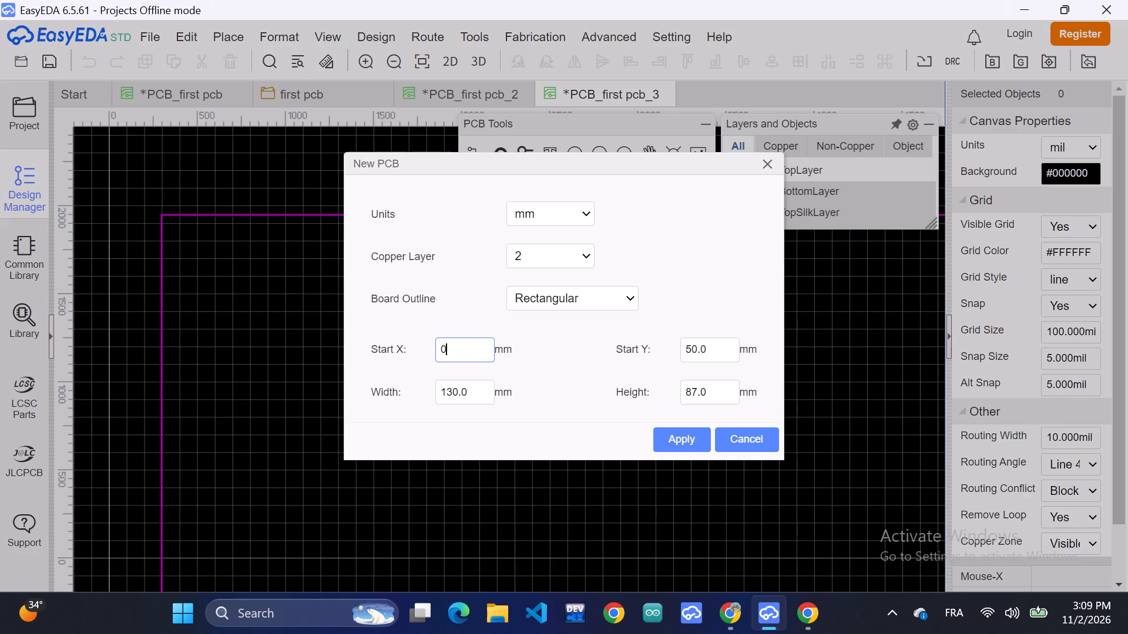
key(shift+period)
key(shift+0)
click(712, 346)
key(BackSpace)
text(0.0)
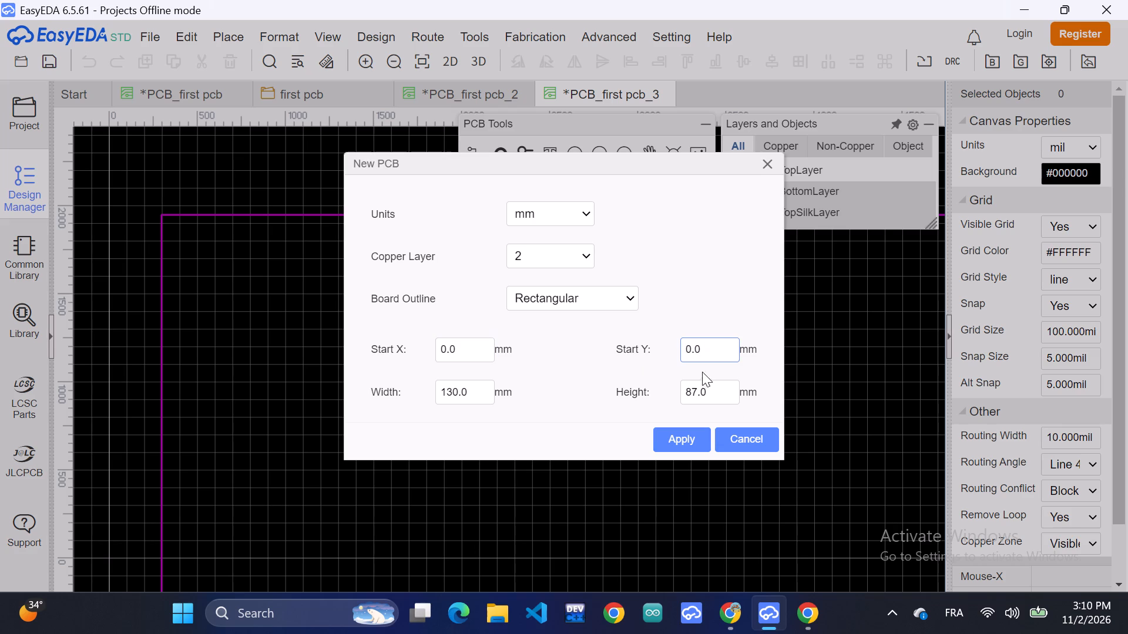
Set the board outline's height to 55 mm and width to 70 mm, and apply the new PCB settings.
click(714, 390)
key(BackSpace)
text(55)
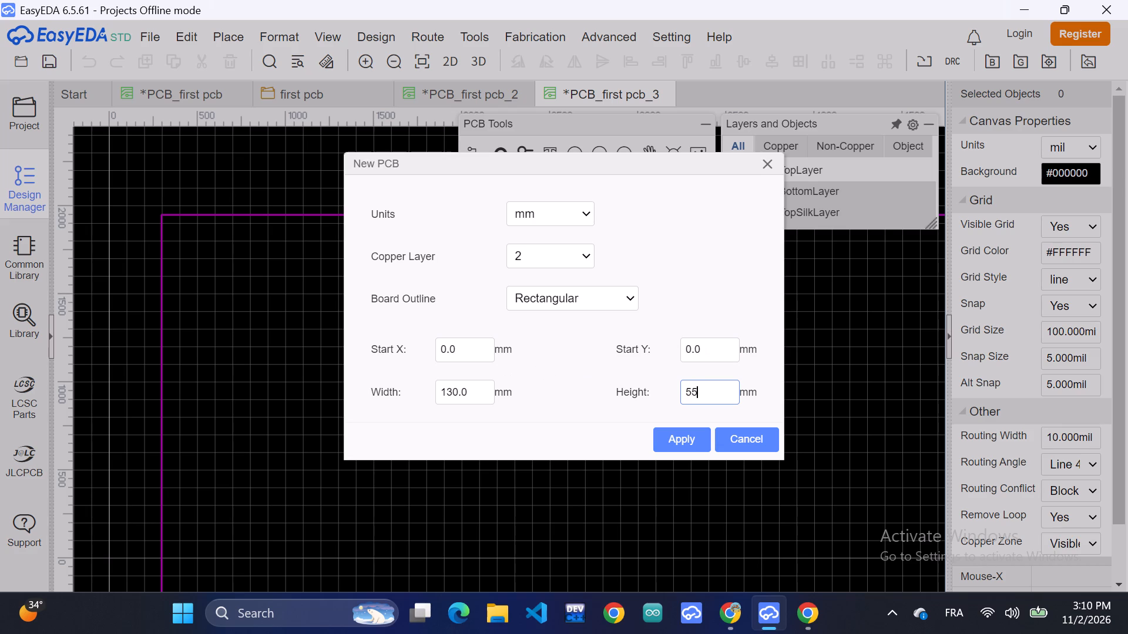
click(480, 387)
key(BackSpace)
text(70)
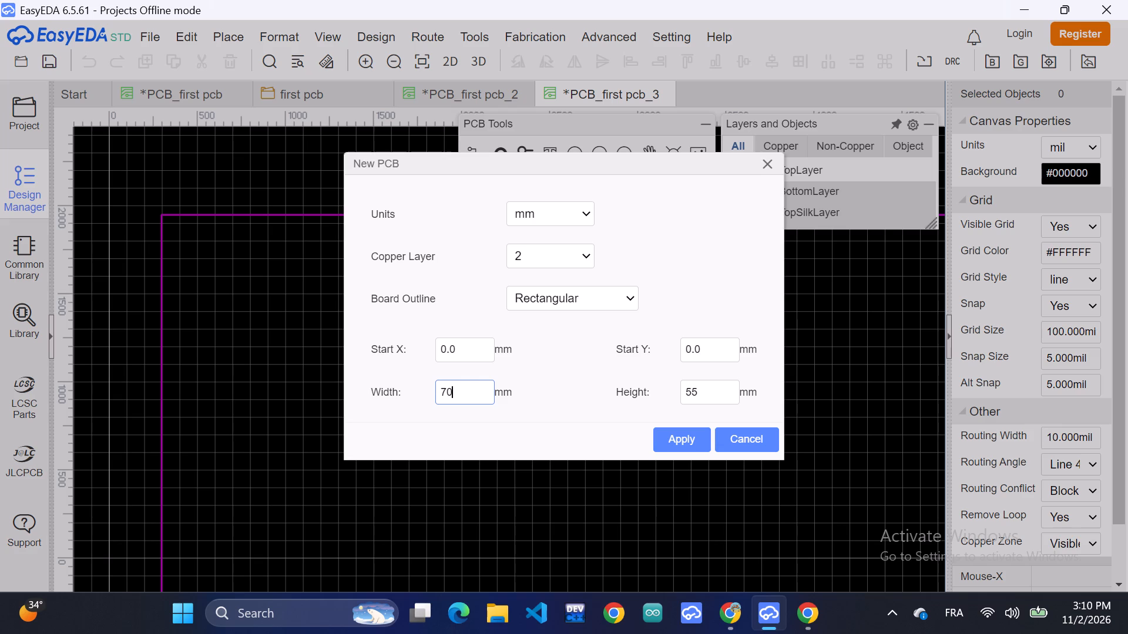
click(673, 441)
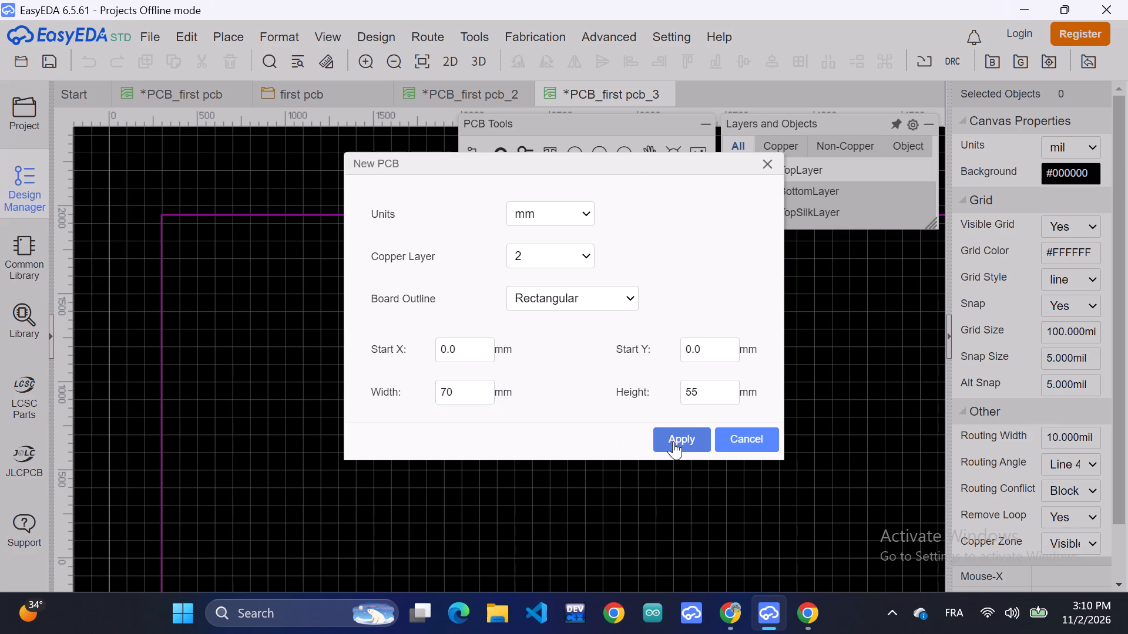
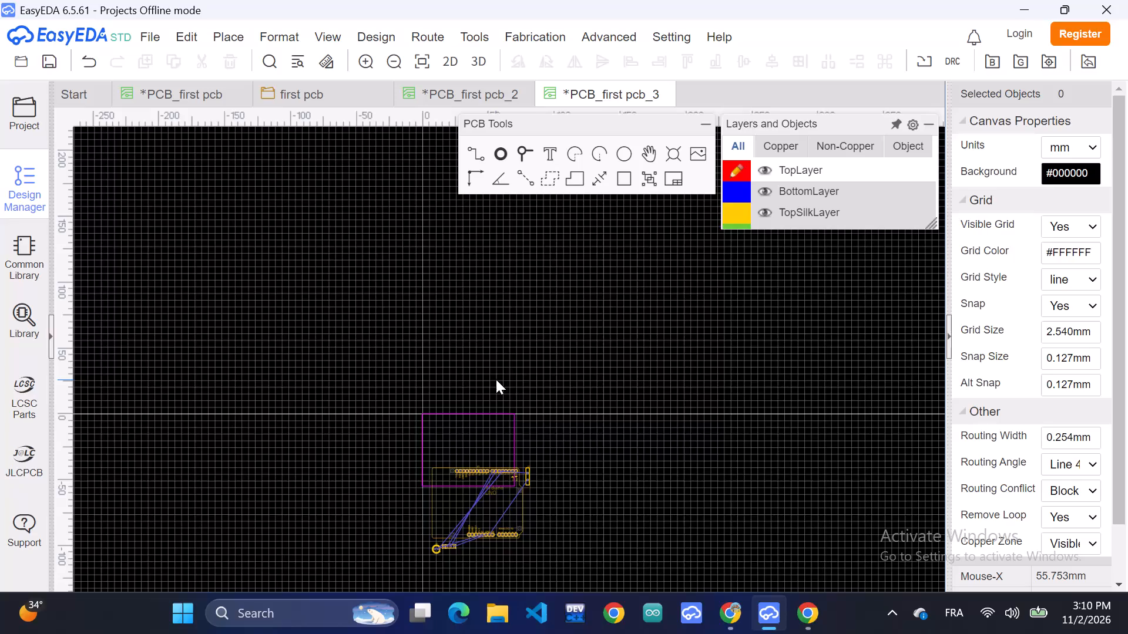
Examine where the new board outline sits relative to the origin and the component footprints.
scroll(561, 450, down, 1)
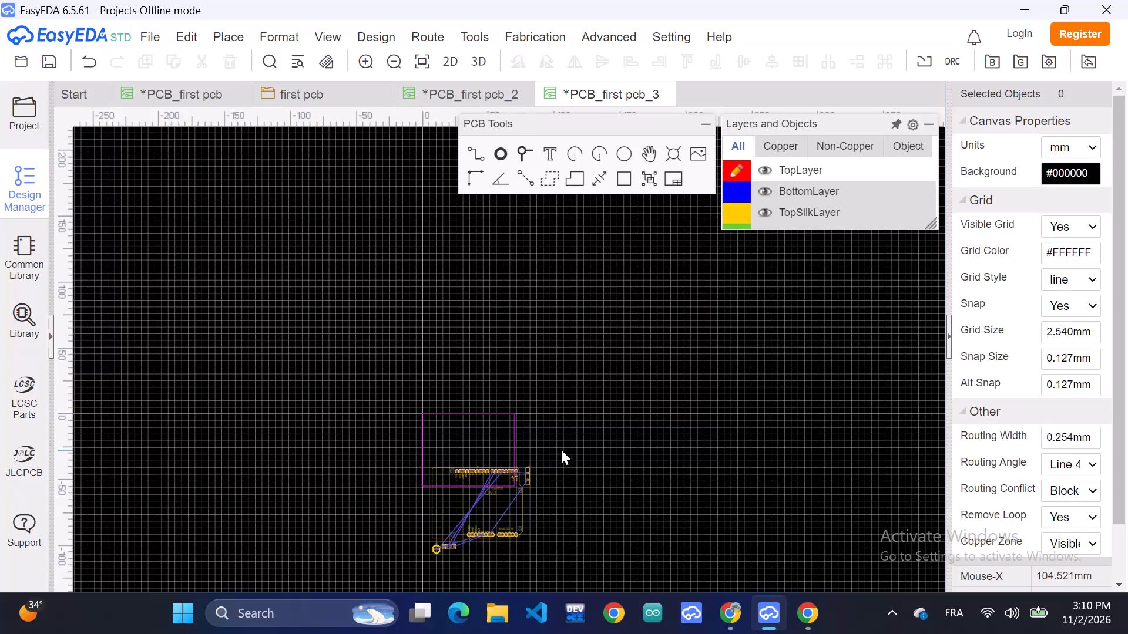
scroll(561, 450, down, 1)
drag(559, 447, 540, 416)
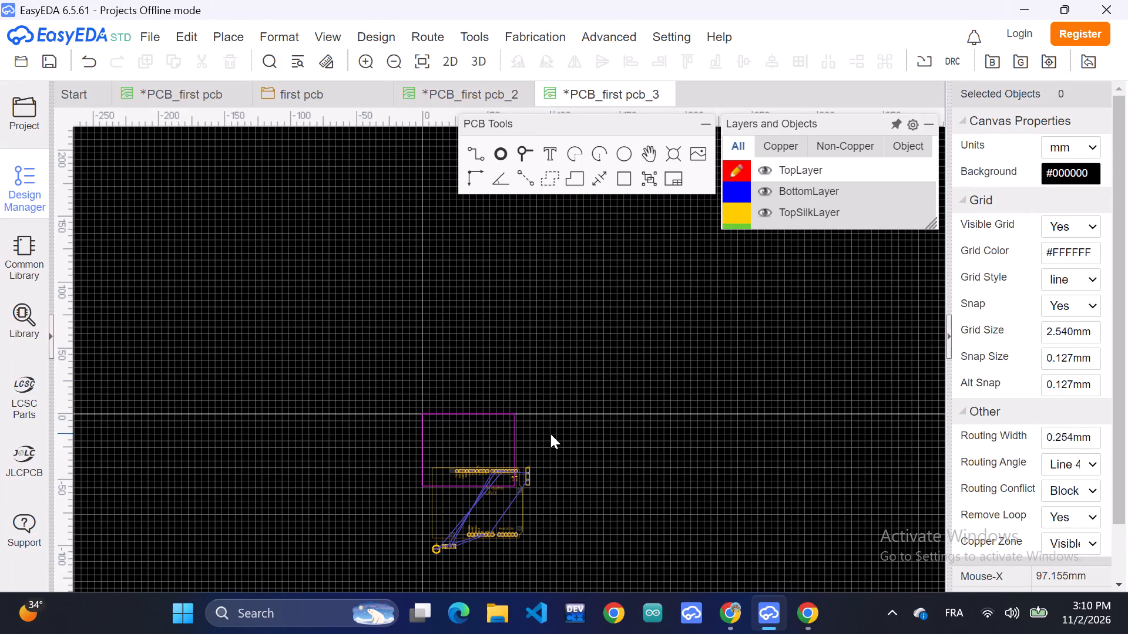
scroll(550, 434, up, 1)
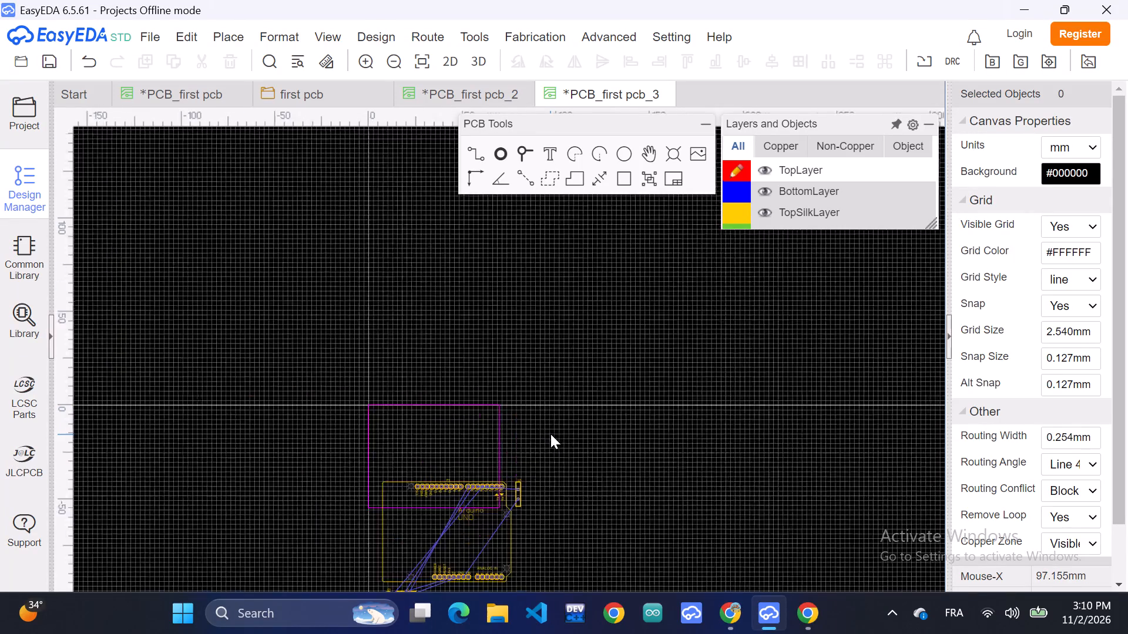
scroll(550, 434, up, 1)
scroll(550, 434, left, 1)
scroll(550, 434, down, 1)
scroll(550, 434, up, 1)
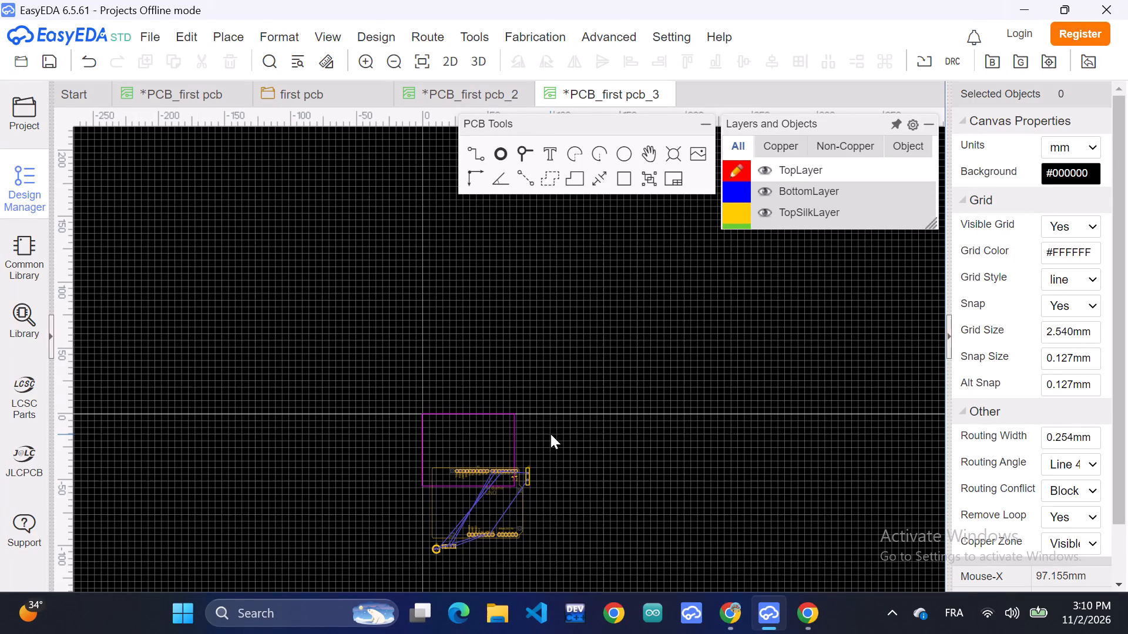
scroll(550, 434, up, 1)
scroll(550, 434, down, 1)
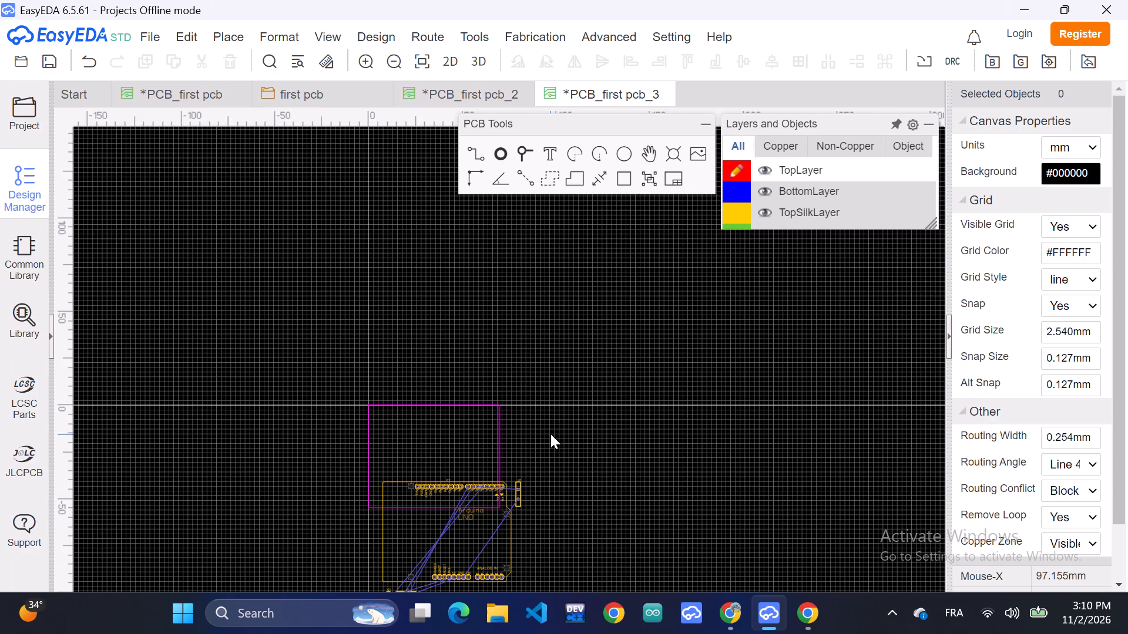
click(550, 434)
scroll(550, 434, down, 1)
scroll(550, 434, up, 1)
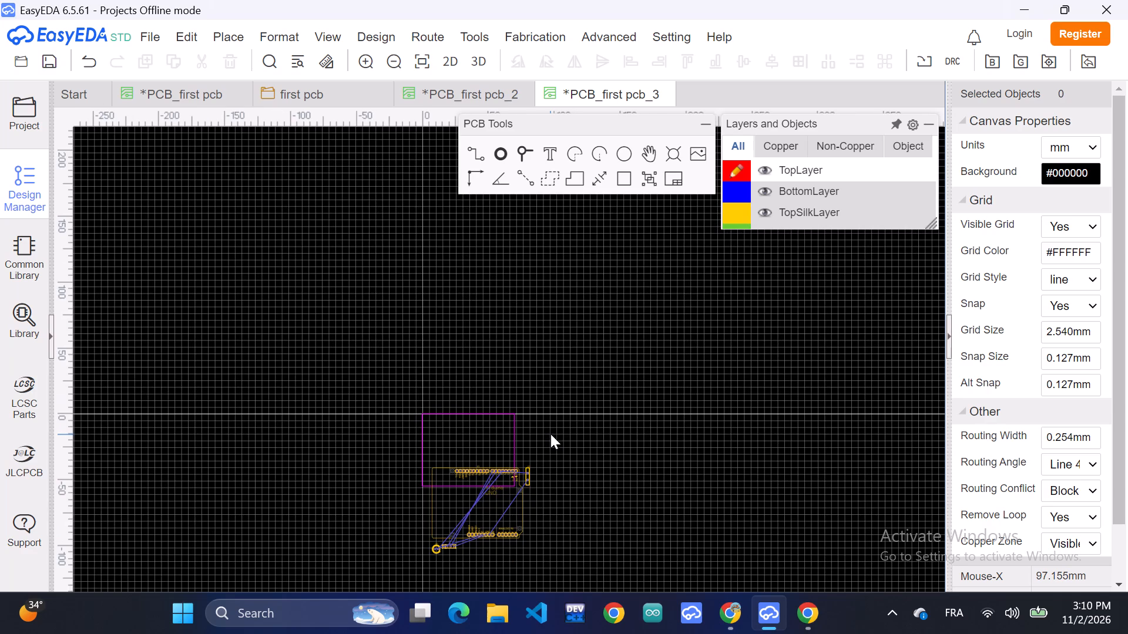
scroll(550, 434, up, 1)
scroll(550, 434, down, 2)
scroll(550, 434, up, 2)
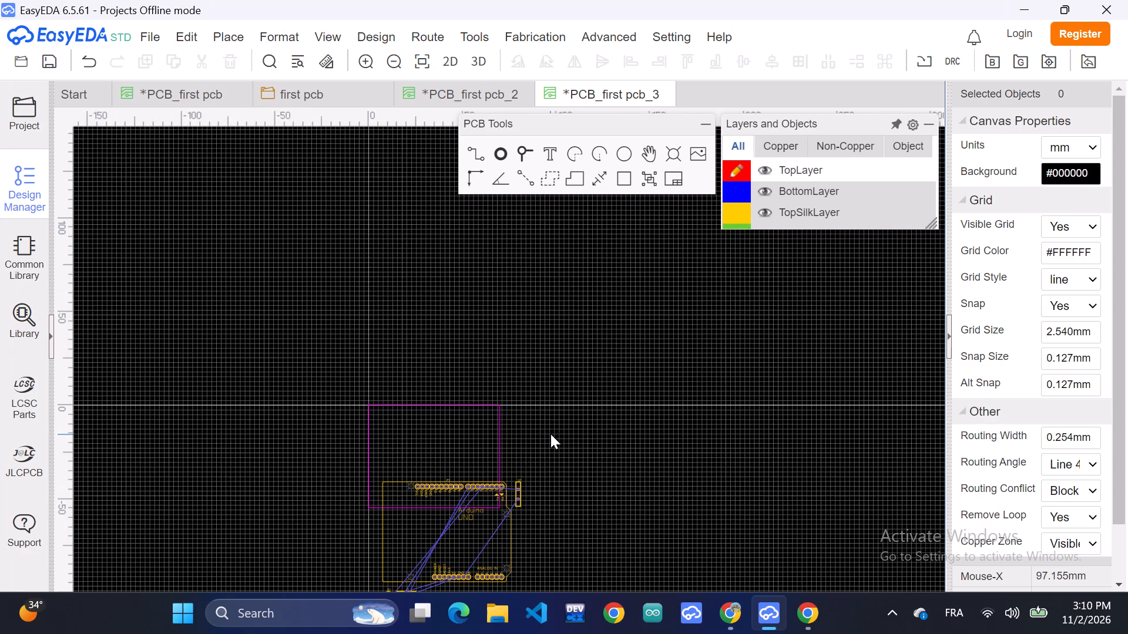
scroll(488, 486, down, 1)
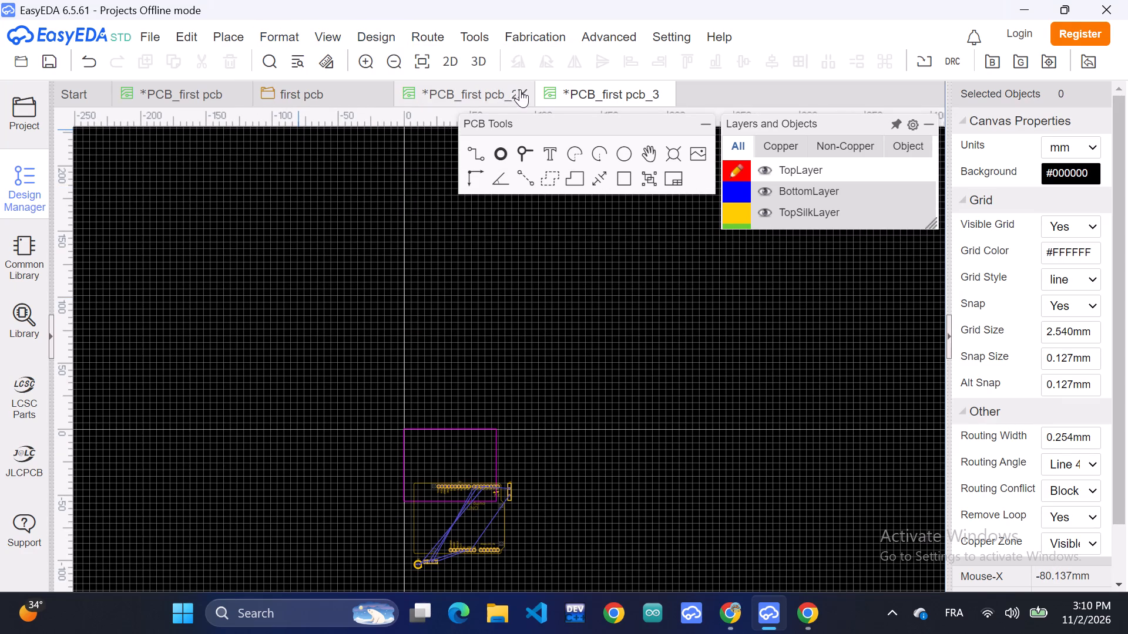
Close the PCB_first pcb_2 layout without saving it.
click(523, 92)
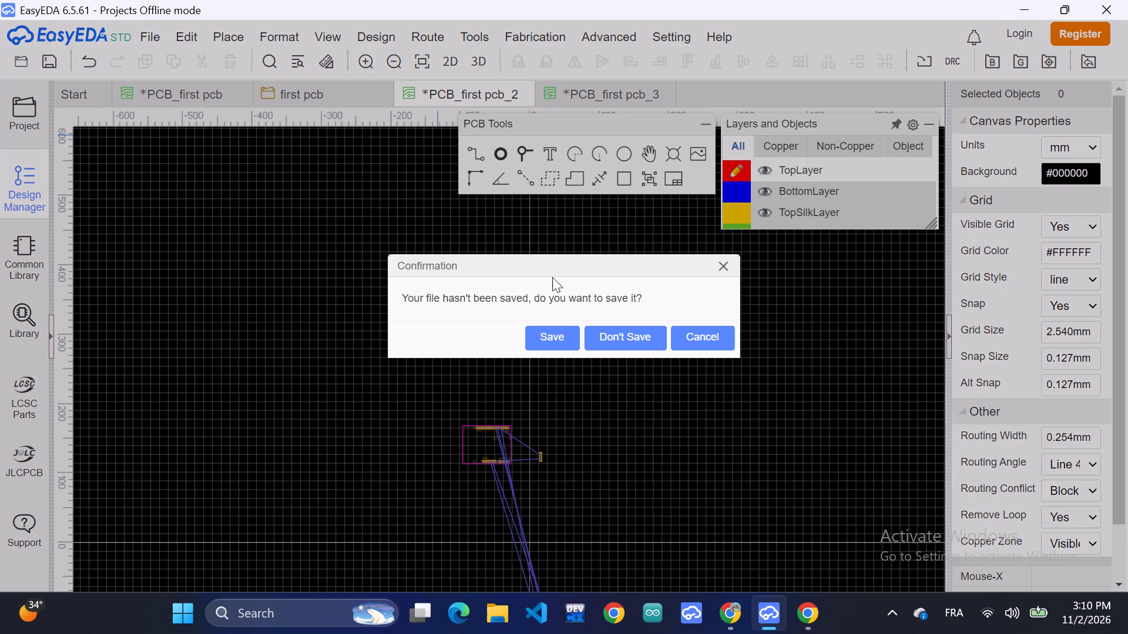
double_click(605, 332)
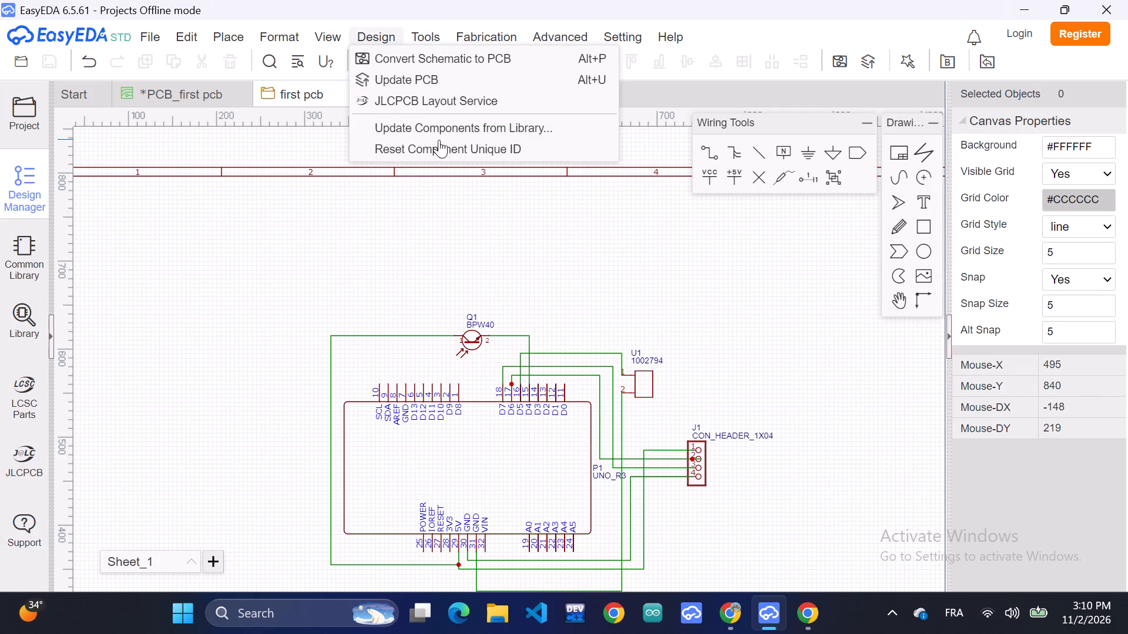
Convert the first pcb schematic to another new PCB, continuing without checking the unfinished nets.
click(419, 63)
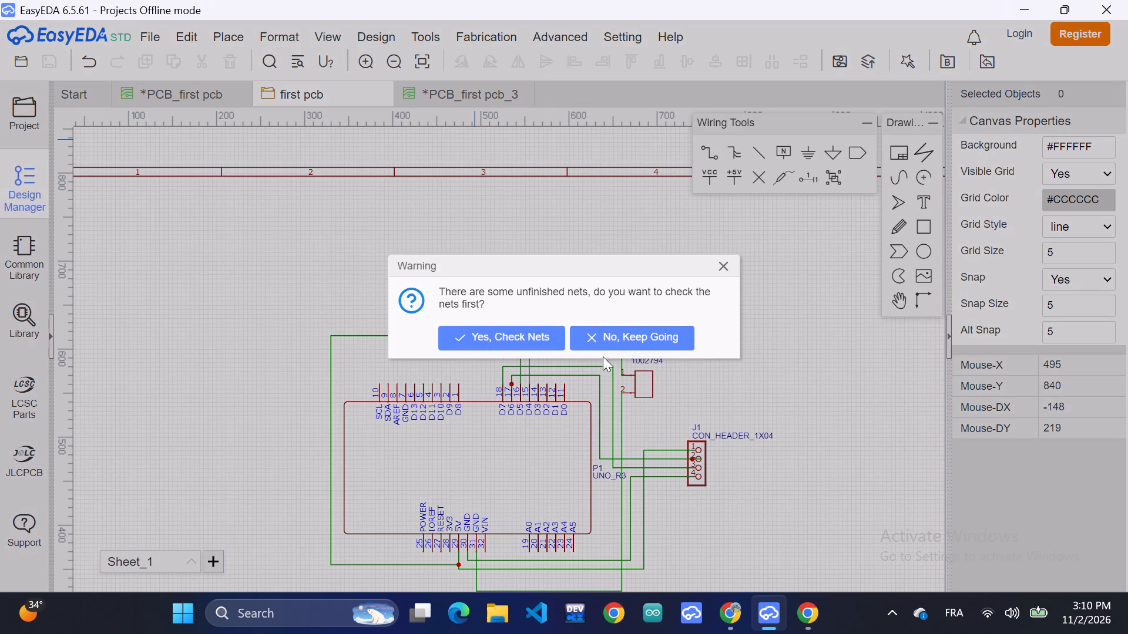
click(612, 340)
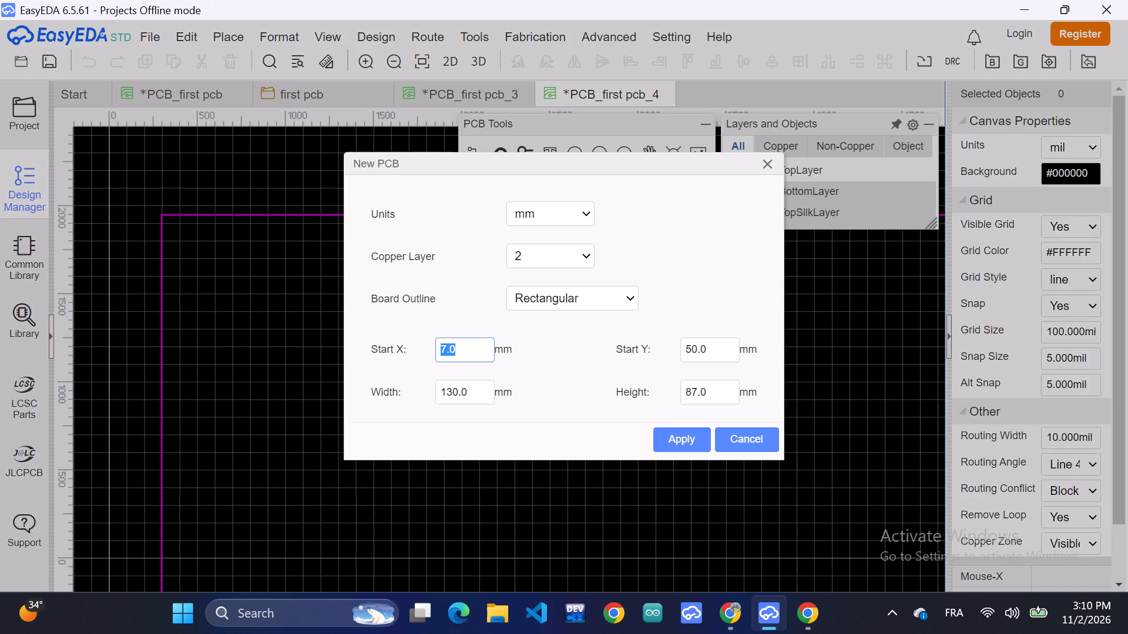
Set the new rectangular board outline's start point to X 0.0 mm and Y +0.0 mm.
key(BackSpace)
text(0.0)
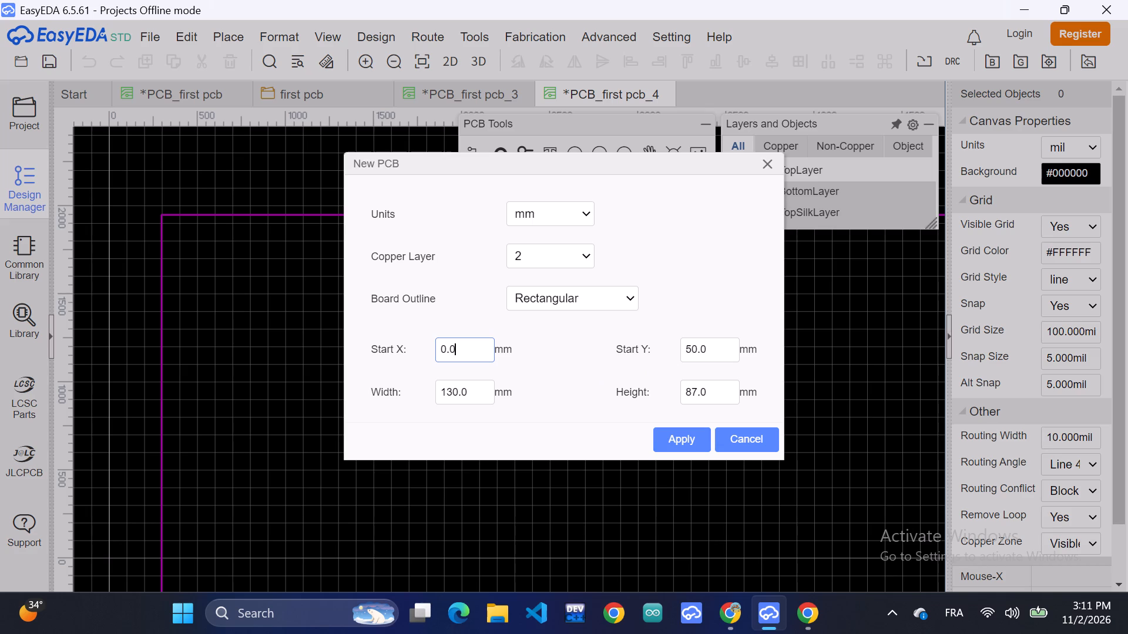
click(711, 353)
key(BackSpace)
key(equal)
key(BackSpace)
key(shift+plus)
text(0.0)
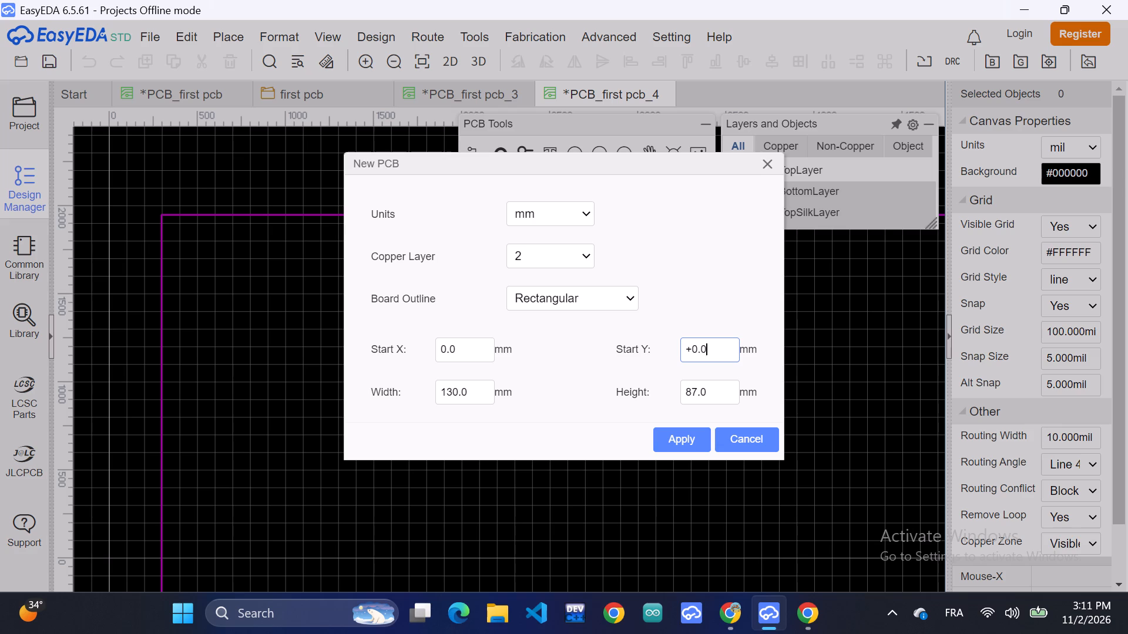
Change the board outline's start X value to -0.0 mm.
click(441, 349)
key(shift+6)
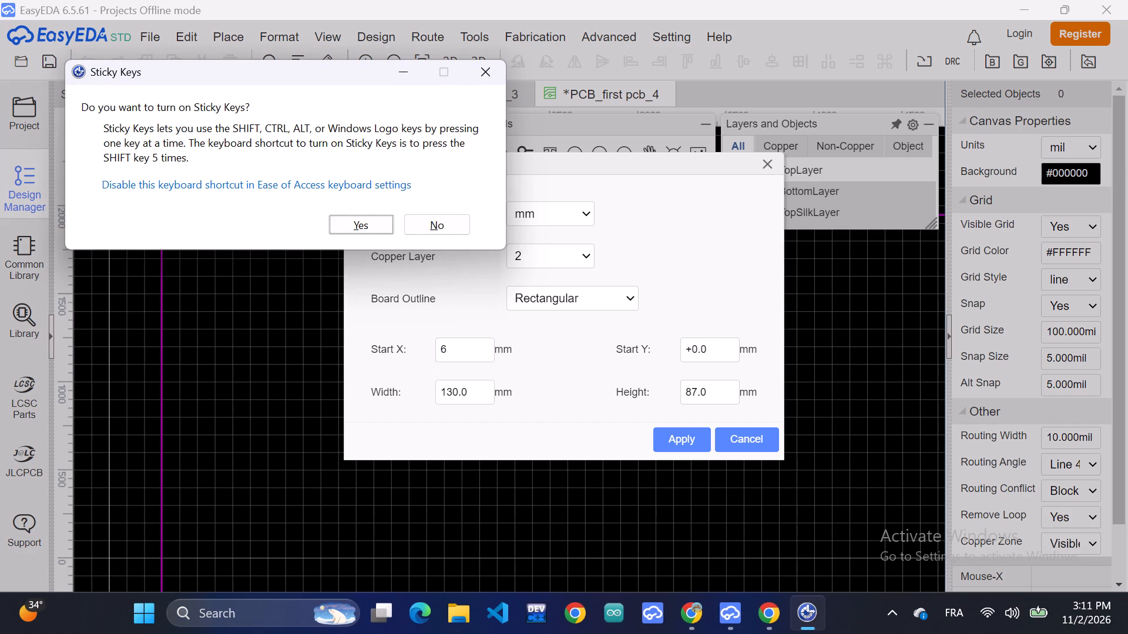
shift+click(462, 352)
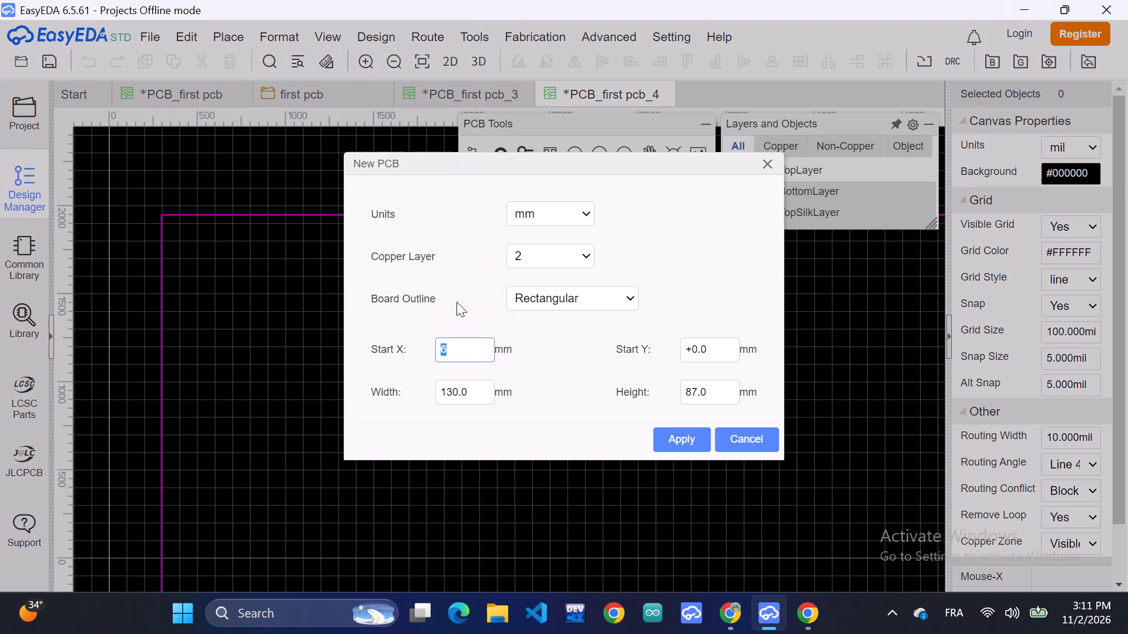
shift+click(456, 343)
key(shift+BackSpace)
key(minus)
key(shift+0)
text(.0)
Set the board outline's width to 70 mm and height to 55 mm, and apply the new PCB settings.
click(464, 393)
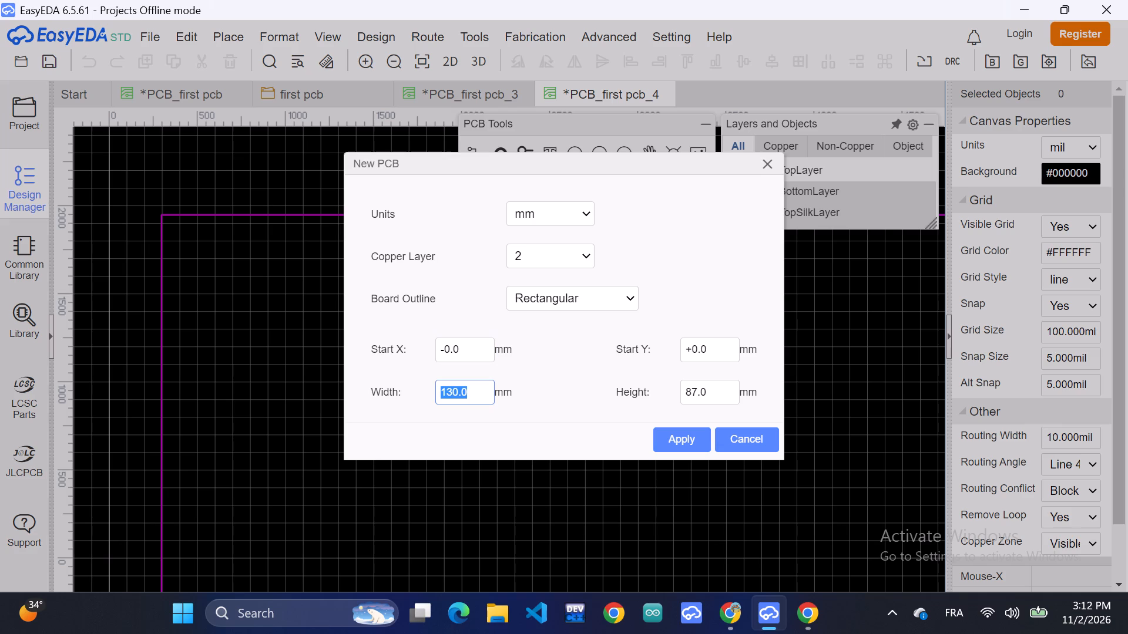
text(70)
click(711, 388)
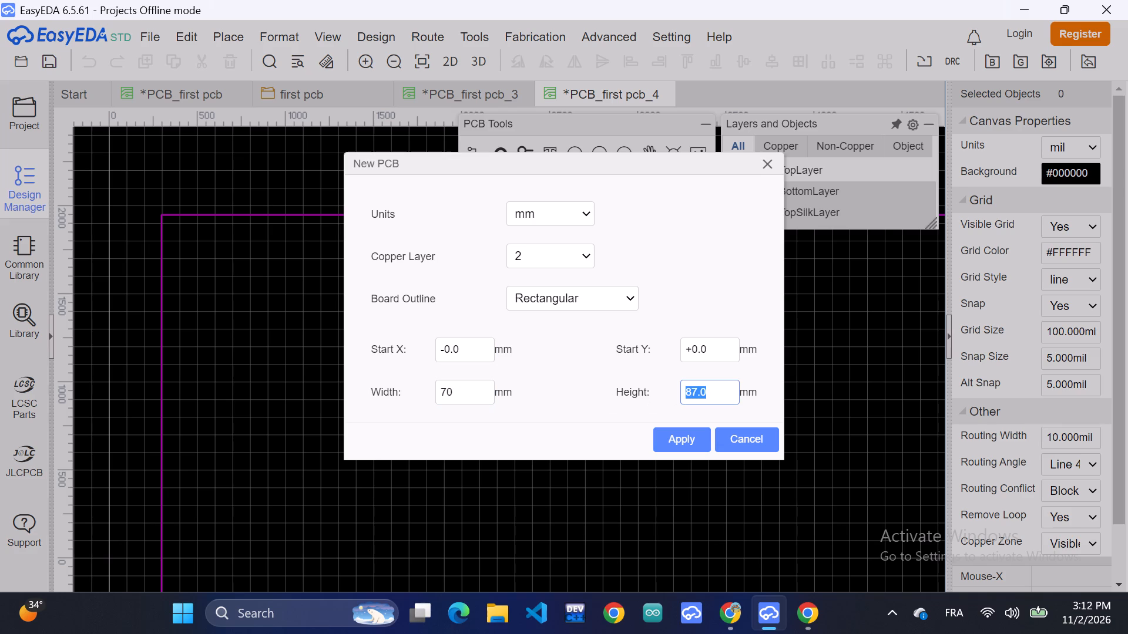
text(55)
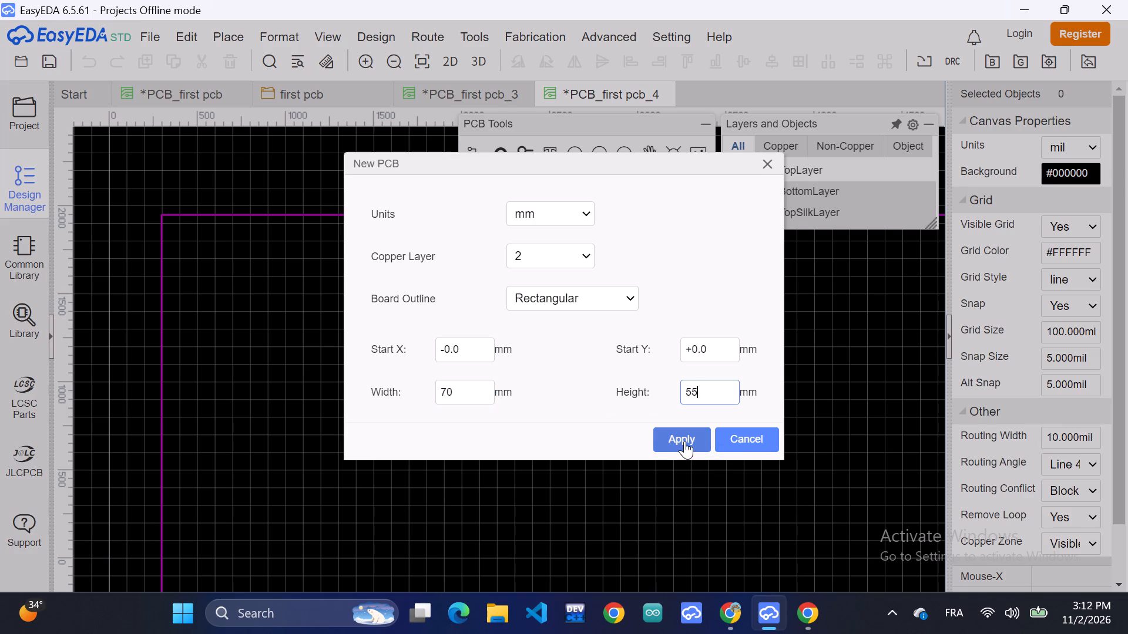
click(684, 439)
Examine the placement of the new board outline against the origin and the component footprints.
scroll(579, 402, down, 1)
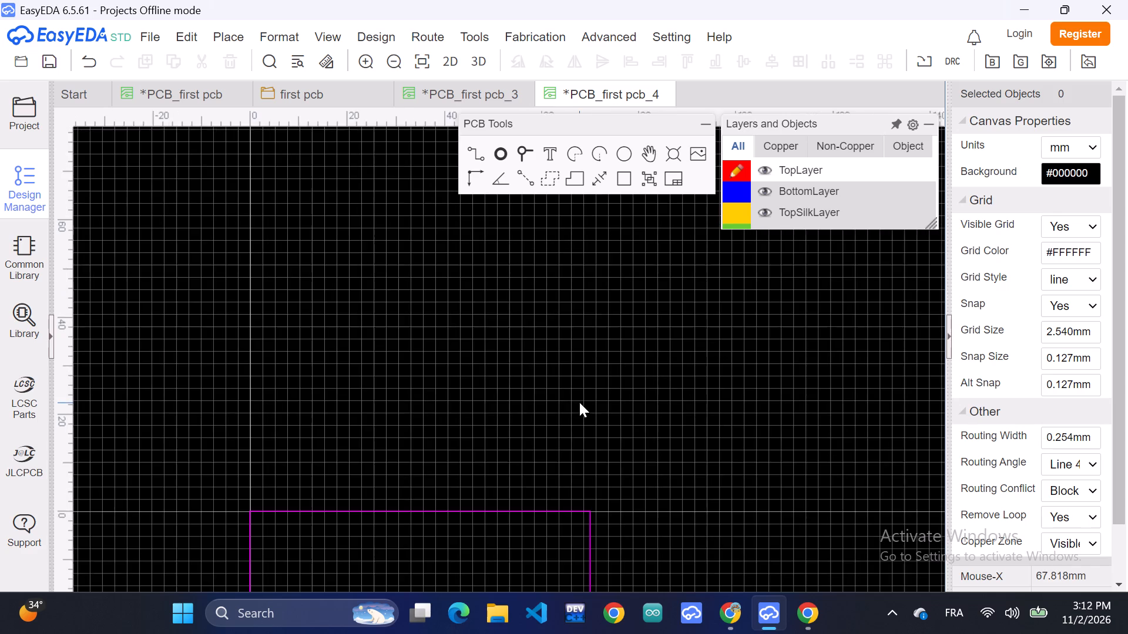
scroll(579, 402, down, 1)
scroll(579, 402, up, 1)
scroll(562, 445, left, 1)
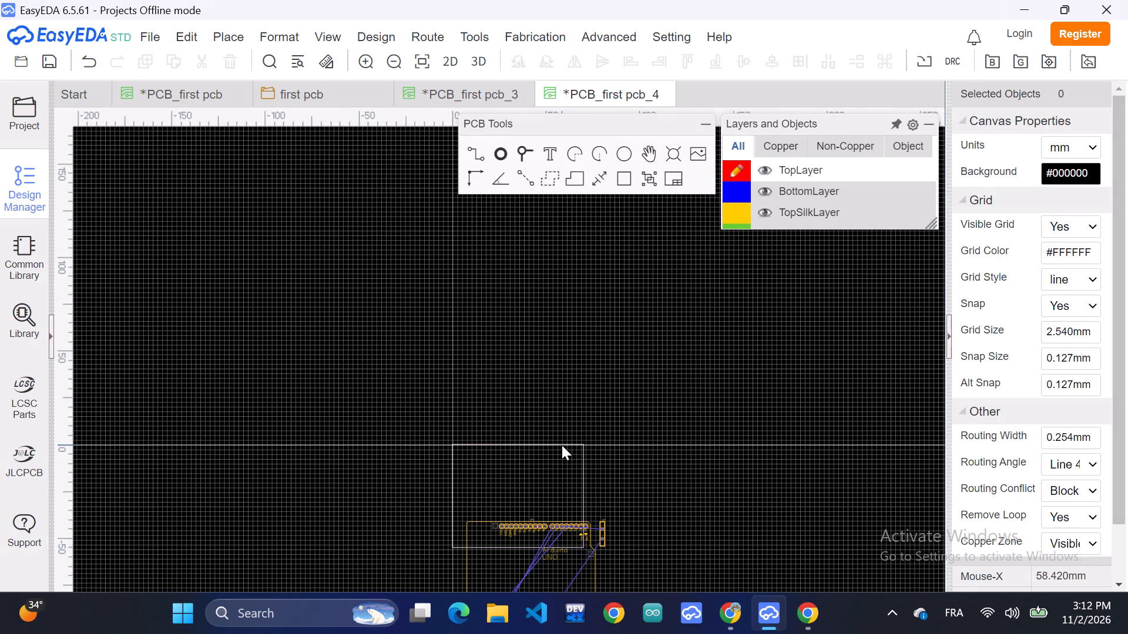
scroll(562, 445, left, 2)
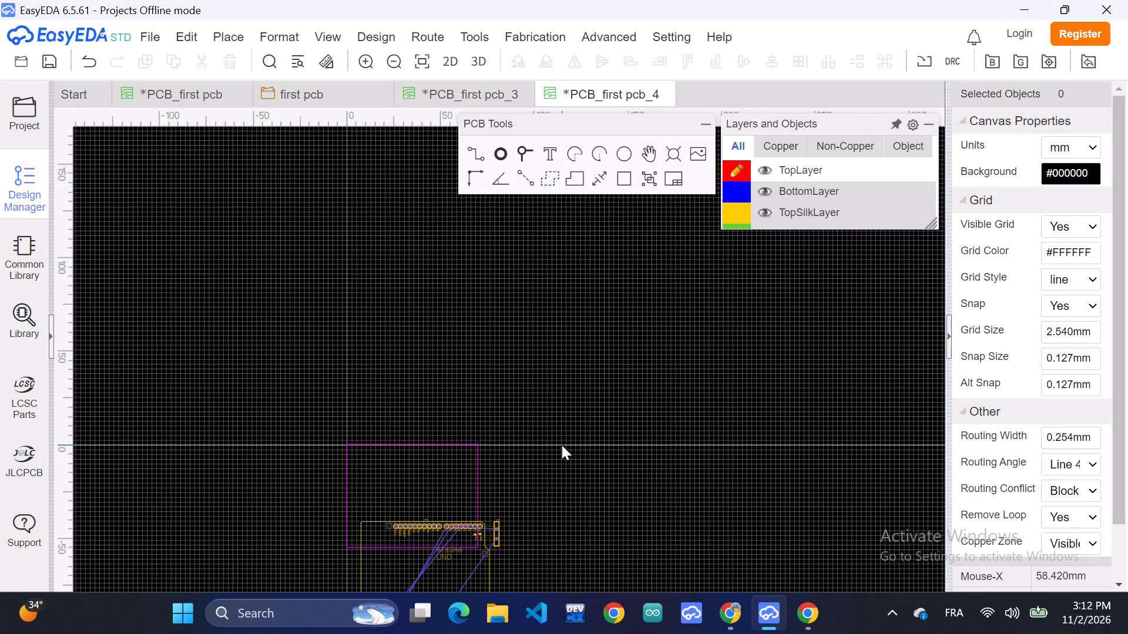
scroll(562, 445, left, 1)
scroll(562, 445, down, 2)
scroll(562, 445, up, 1)
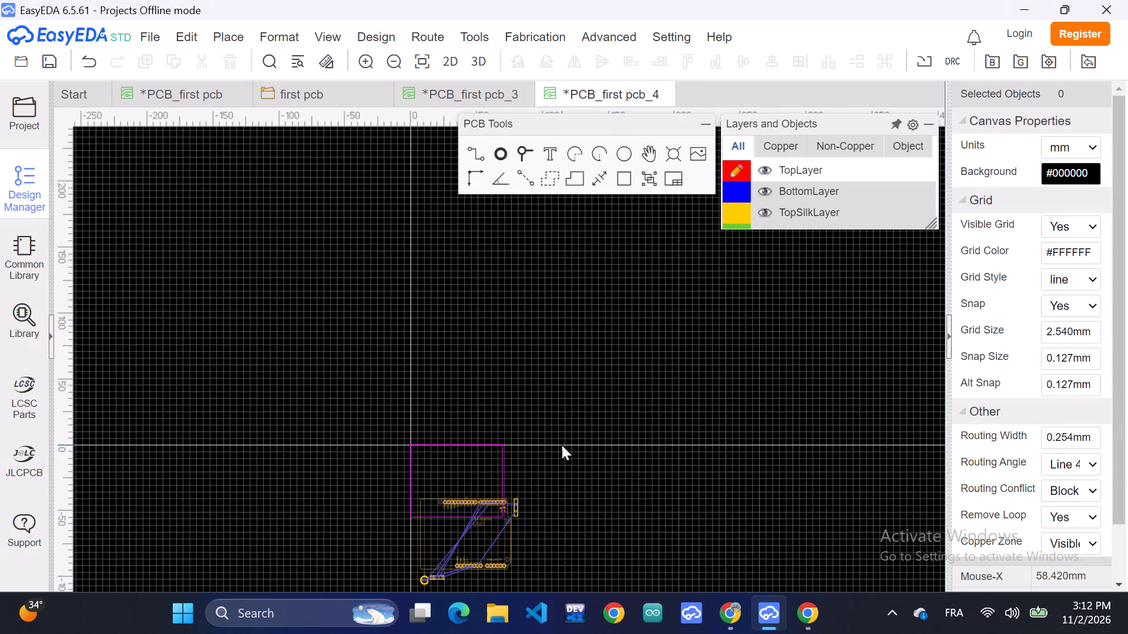
scroll(562, 445, up, 1)
scroll(449, 555, down, 1)
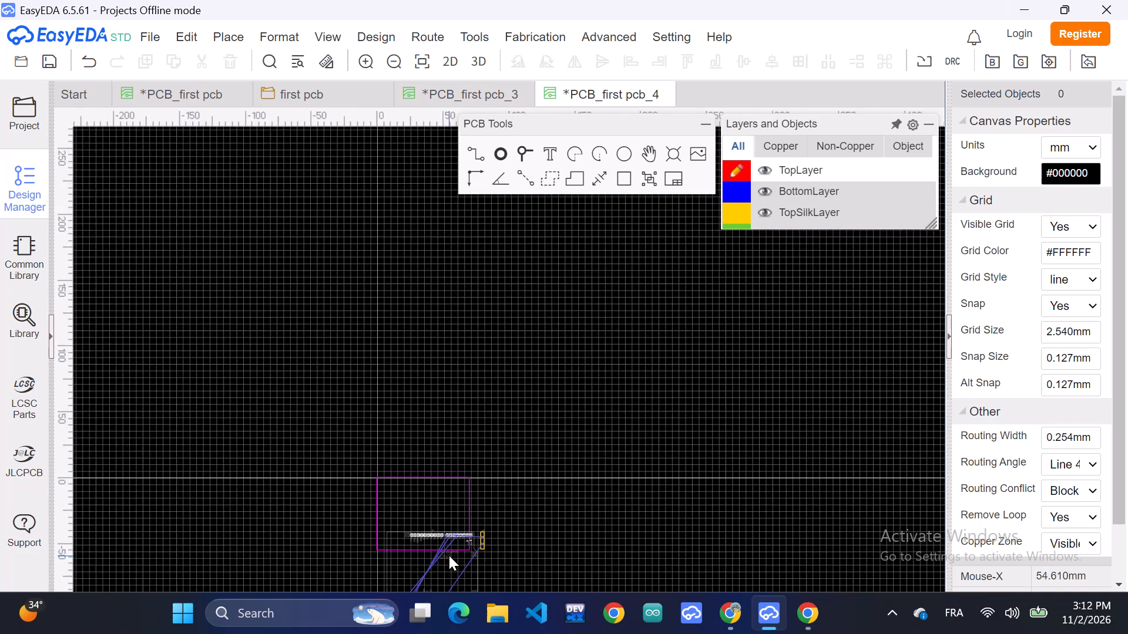
scroll(449, 555, down, 1)
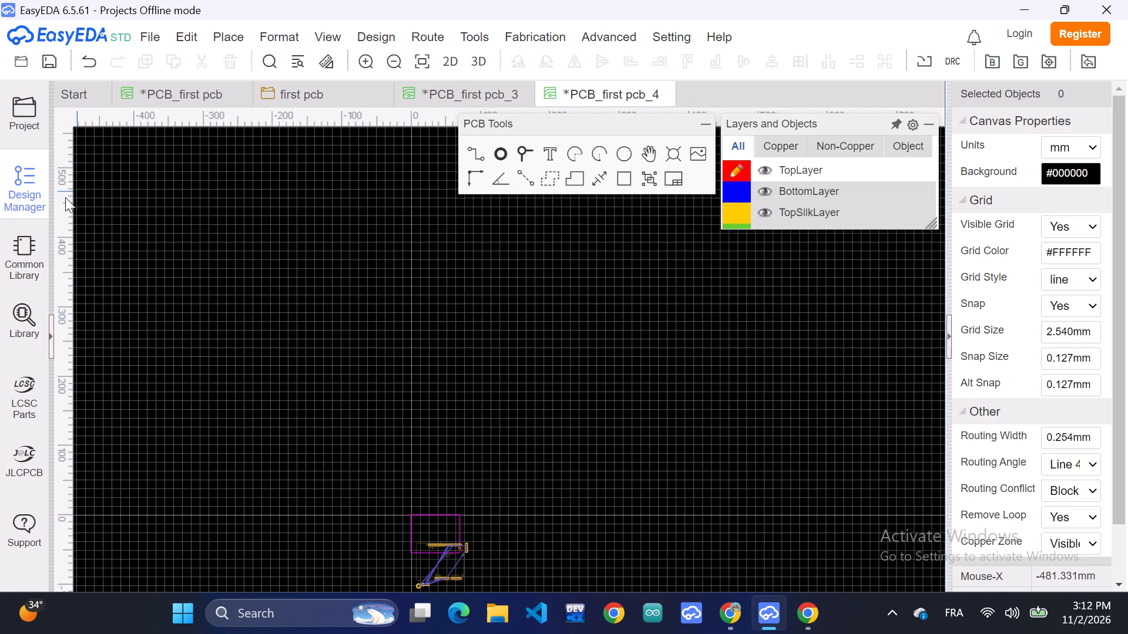
drag(63, 208, 62, 298)
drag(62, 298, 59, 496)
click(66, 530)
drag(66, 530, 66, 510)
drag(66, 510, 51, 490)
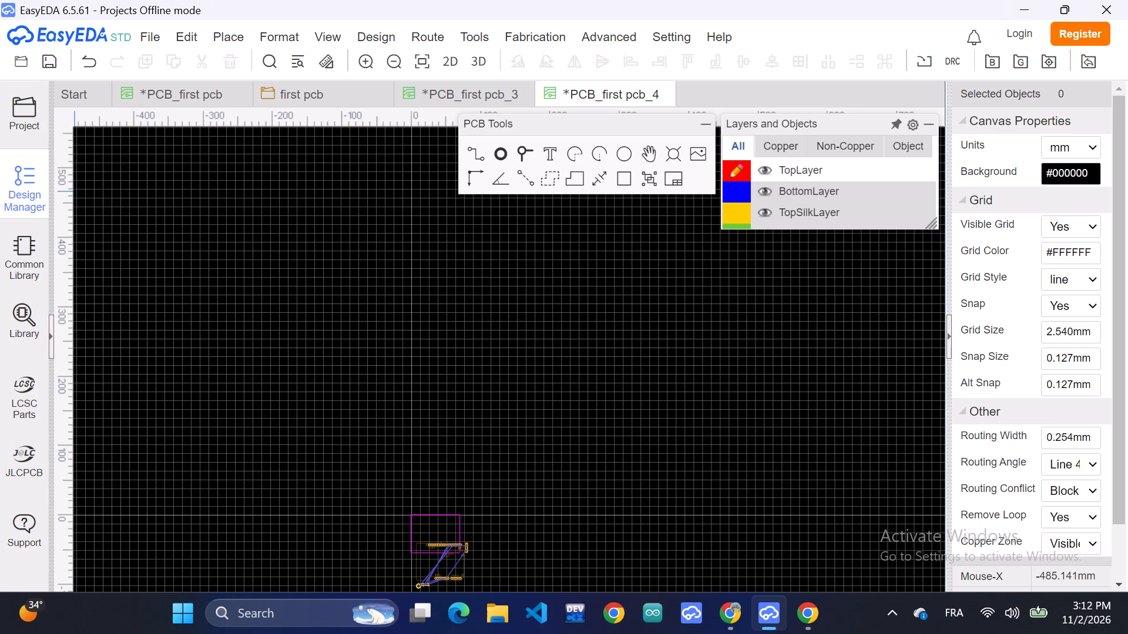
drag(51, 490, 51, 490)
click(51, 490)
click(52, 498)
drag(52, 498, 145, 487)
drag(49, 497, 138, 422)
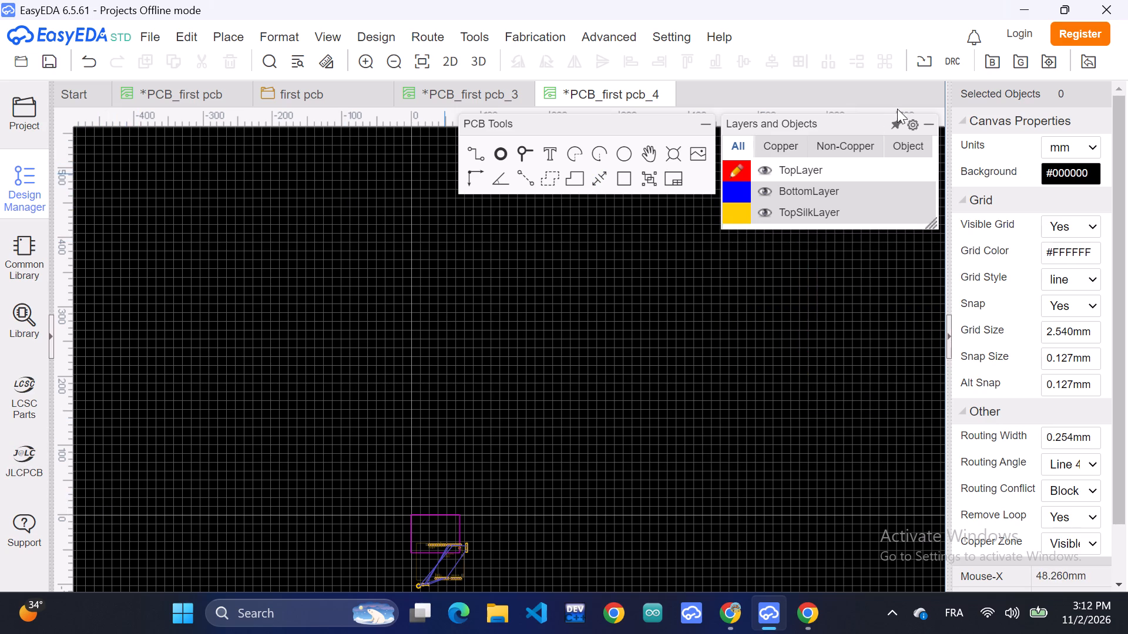
Minimise the Layers and Objects window and collapse the canvas properties to widen the drawing area.
click(934, 126)
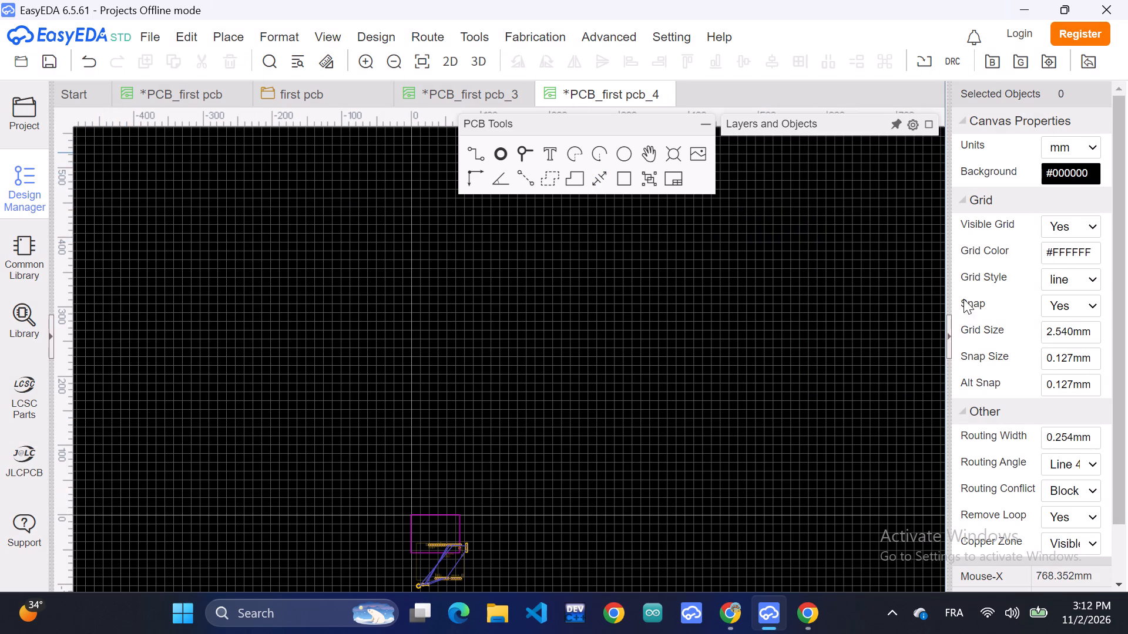
click(949, 341)
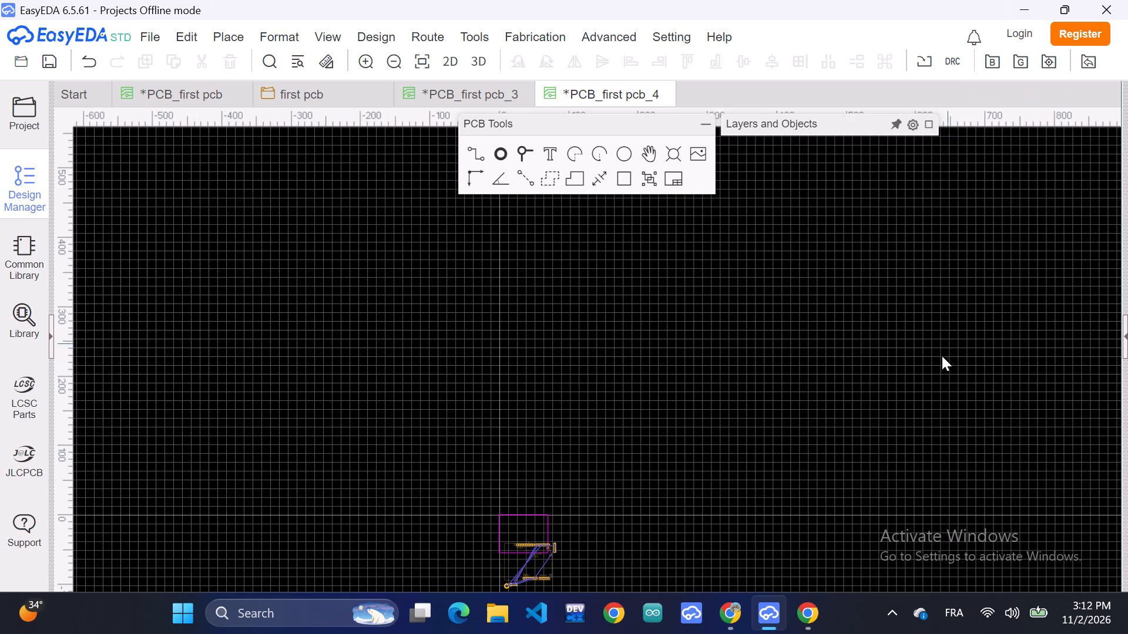
scroll(931, 403, down, 1)
Move the Arduino UNO footprint up out of the board outline, to just above its top edge.
click(541, 578)
drag(539, 578, 531, 561)
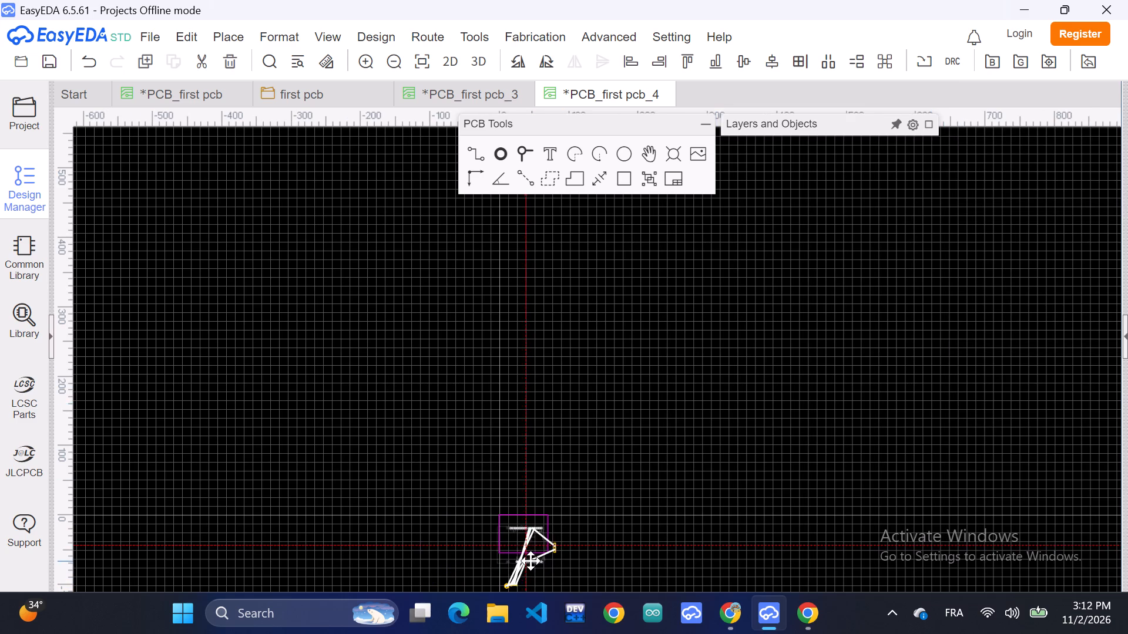
drag(531, 561, 523, 551)
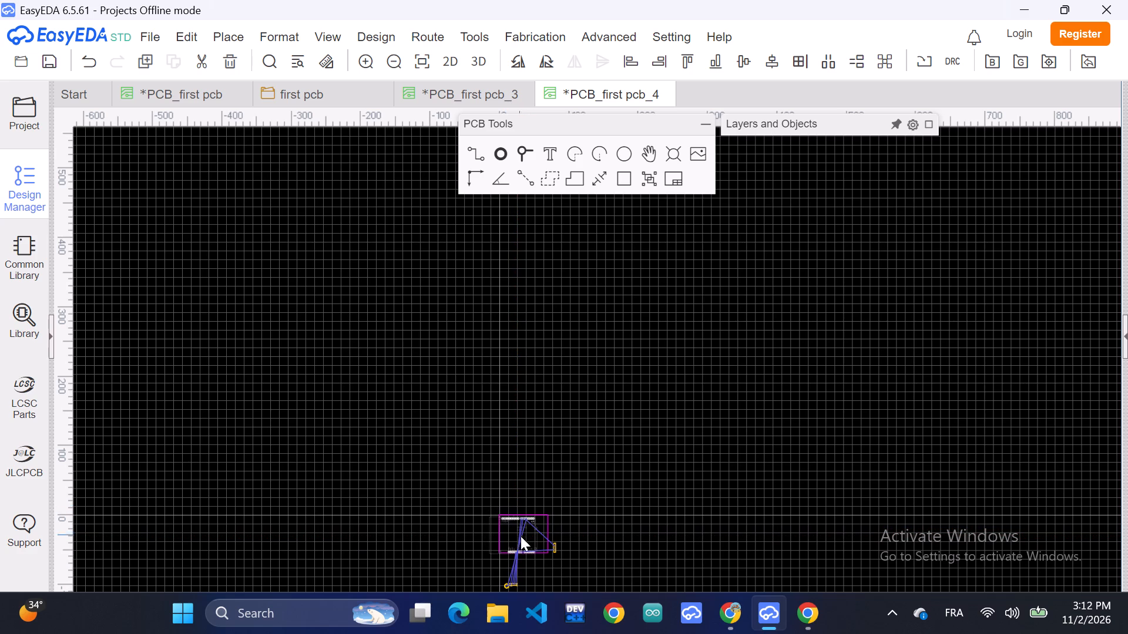
drag(527, 542, 525, 473)
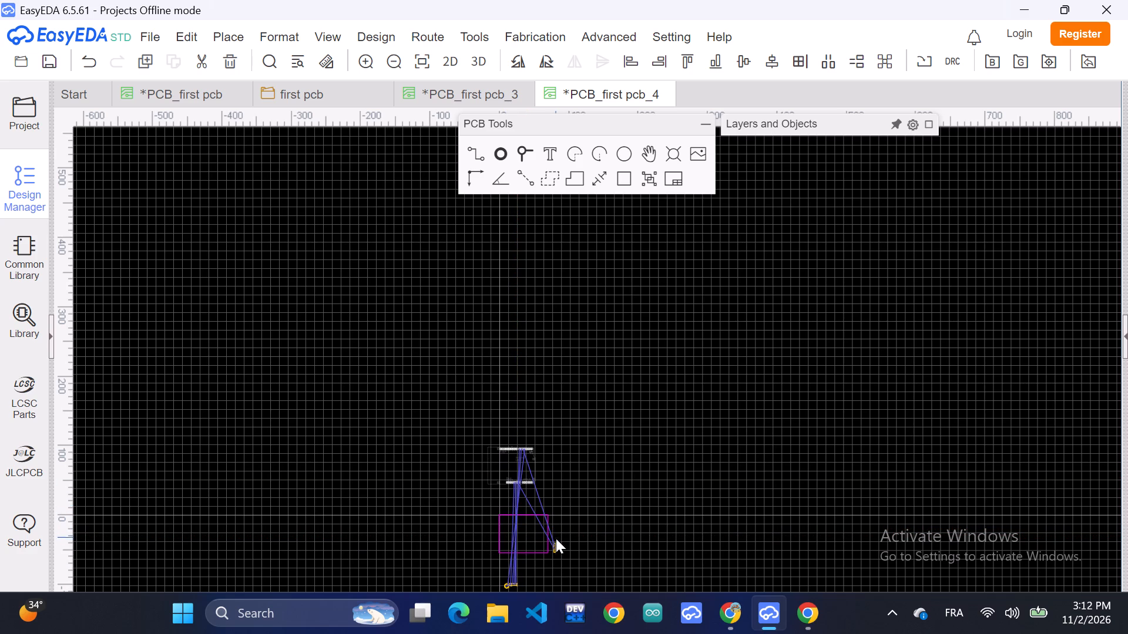
Move the two-pin header, the four-pin header and the round two-pin component above the board outline, near the Arduino footprint.
drag(554, 547, 558, 462)
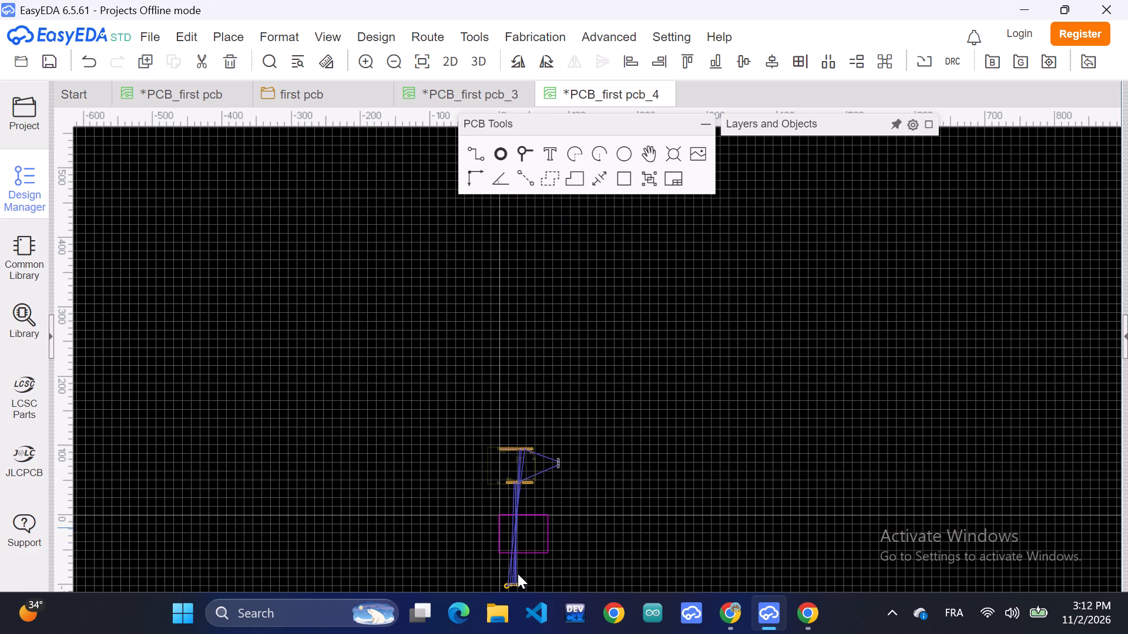
click(517, 585)
drag(517, 585, 542, 494)
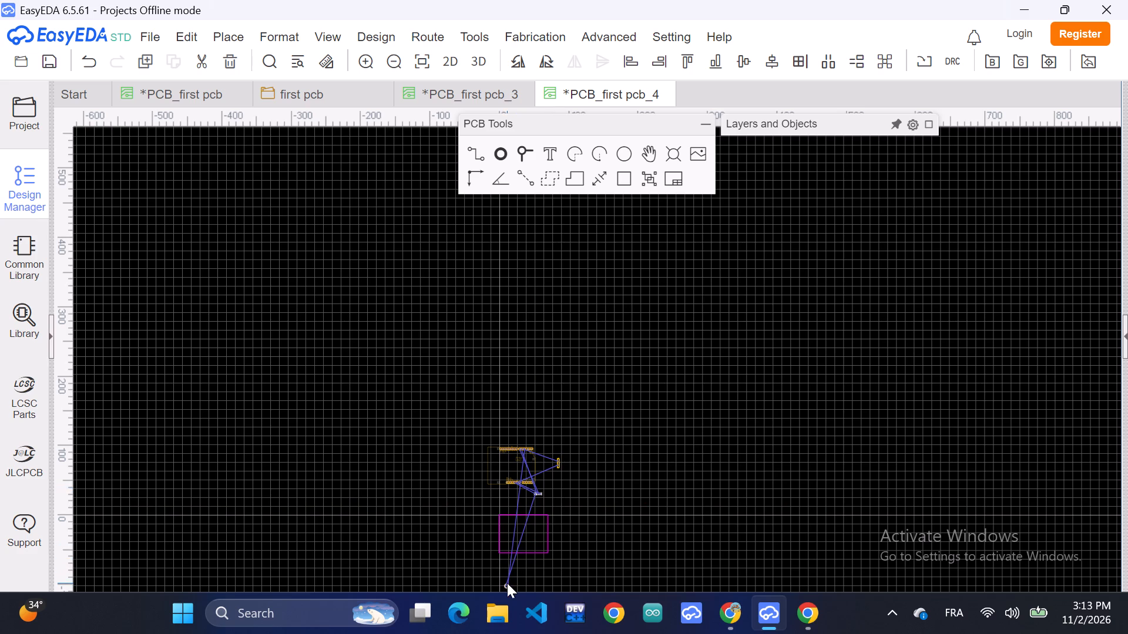
drag(508, 584, 543, 505)
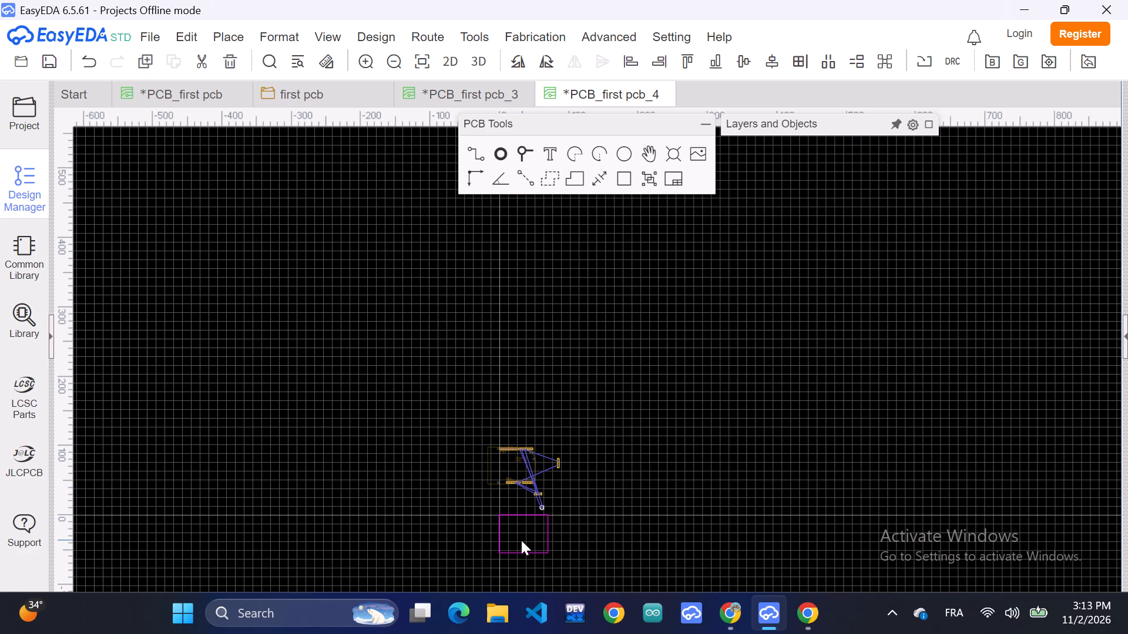
Move the Arduino footprint's UNO text down into the board outline.
scroll(526, 539, down, 2)
scroll(526, 539, left, 1)
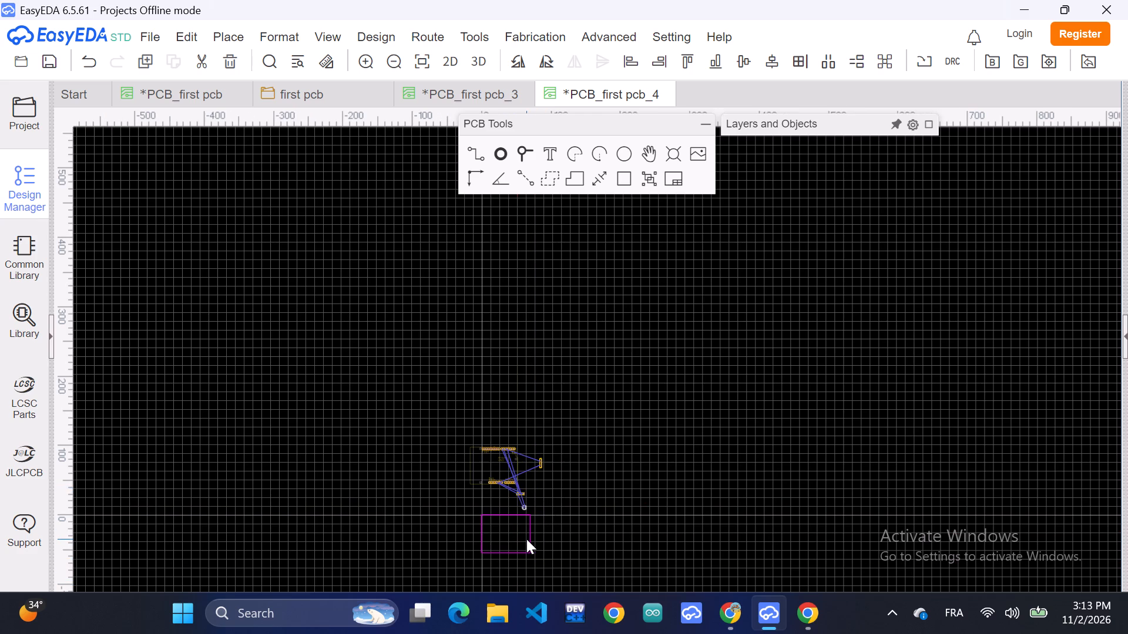
scroll(526, 539, left, 3)
scroll(526, 539, right, 1)
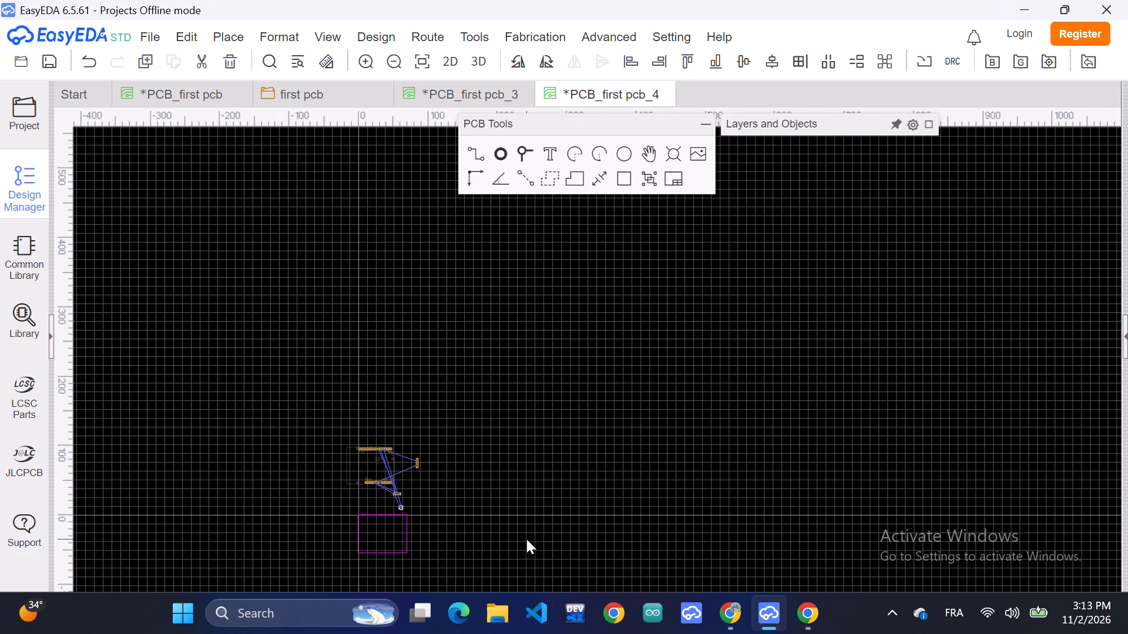
scroll(526, 539, right, 1)
scroll(526, 539, left, 1)
scroll(526, 539, down, 3)
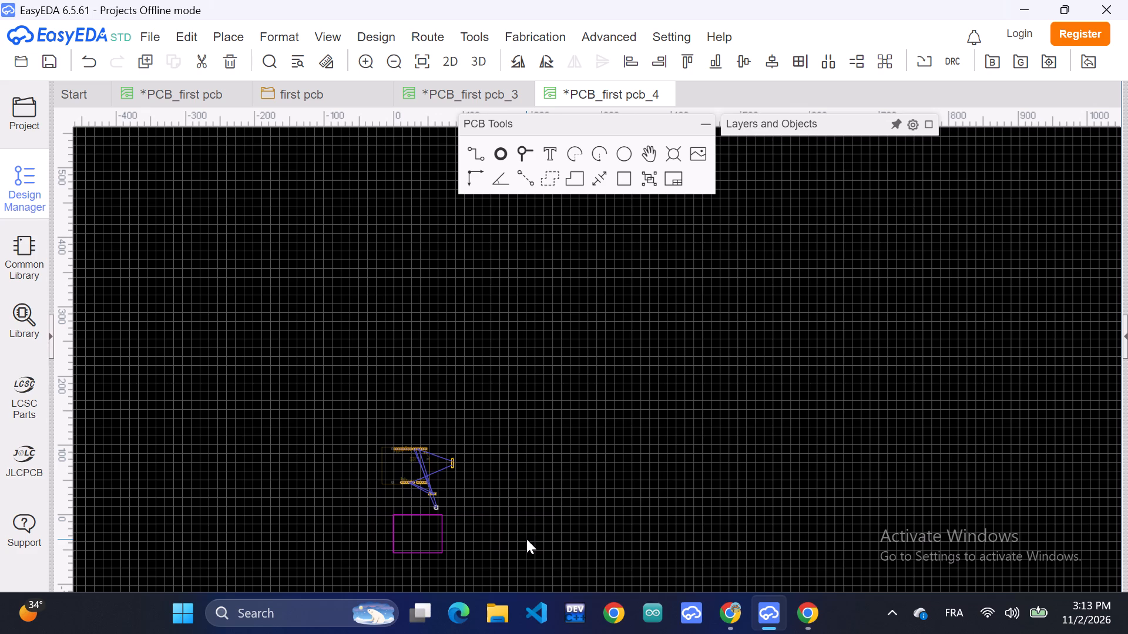
scroll(526, 539, down, 2)
scroll(526, 539, up, 3)
scroll(526, 539, left, 1)
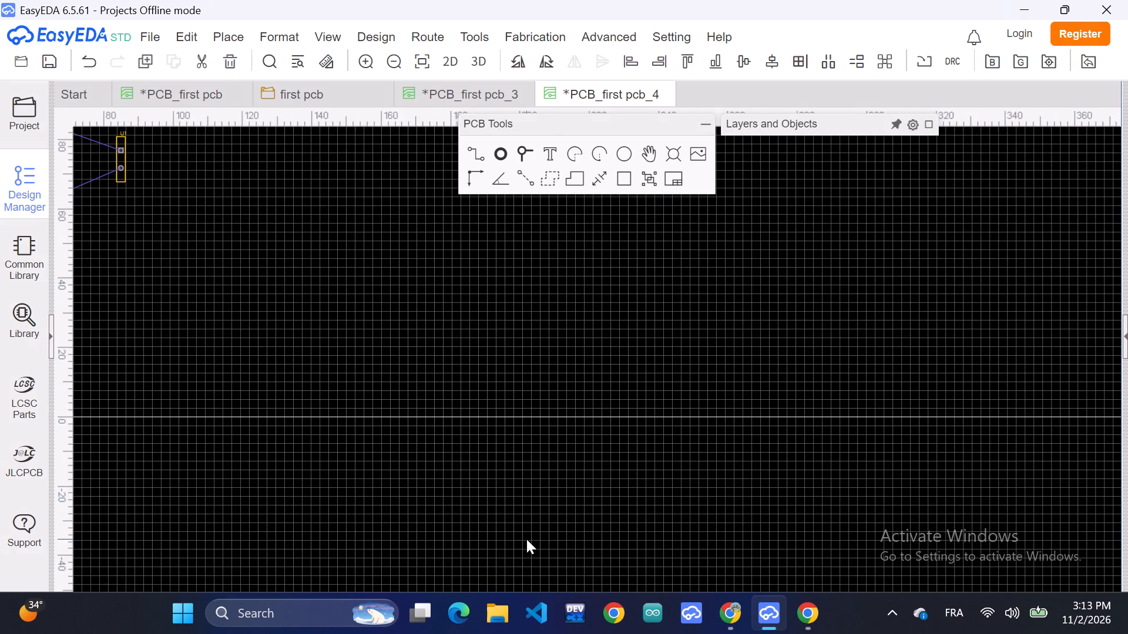
scroll(526, 539, right, 7)
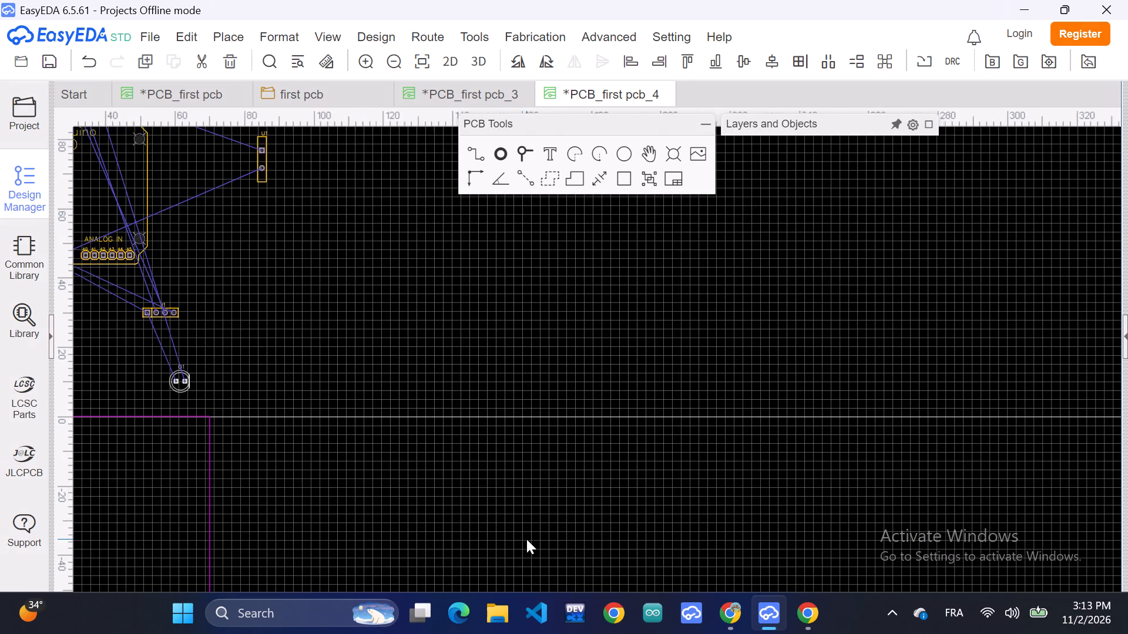
scroll(526, 539, right, 1)
scroll(526, 539, down, 1)
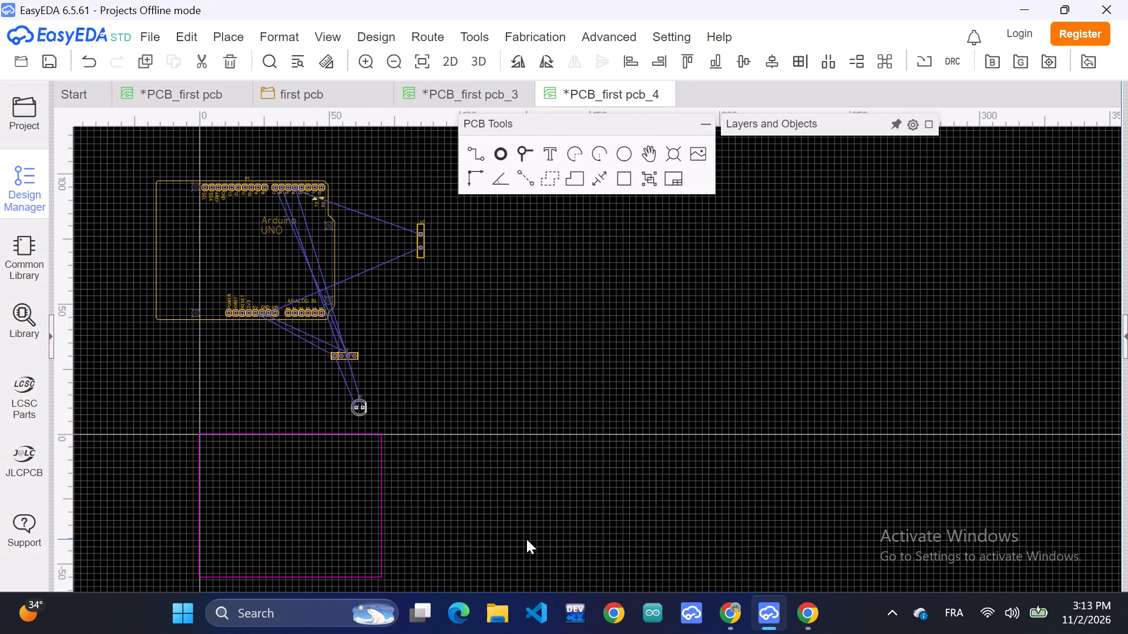
scroll(360, 414, down, 1)
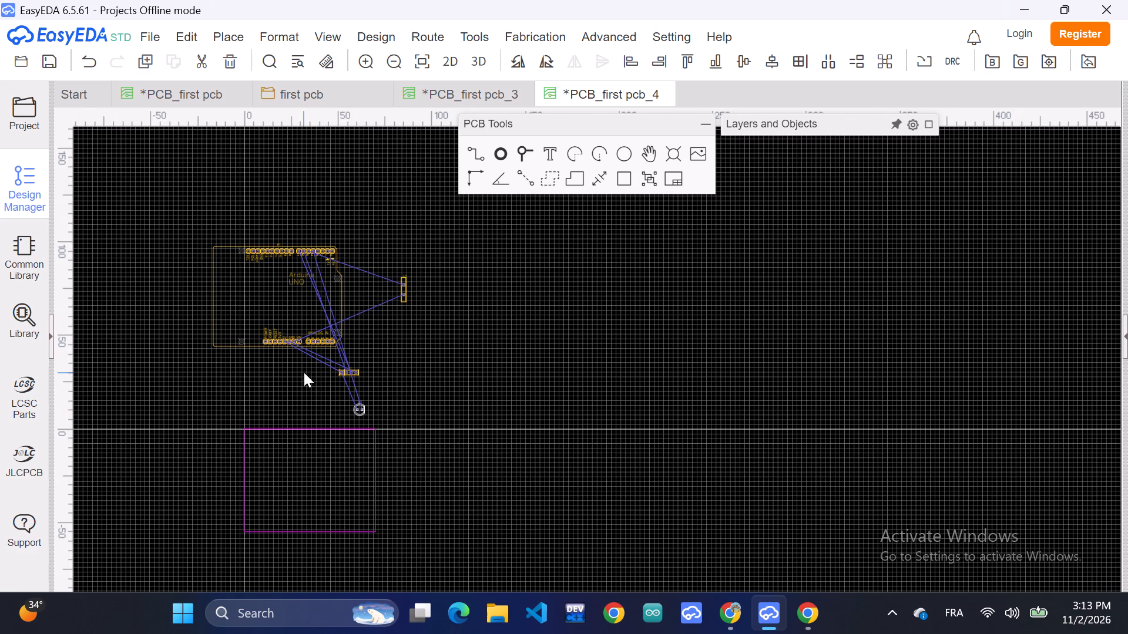
drag(290, 282, 309, 425)
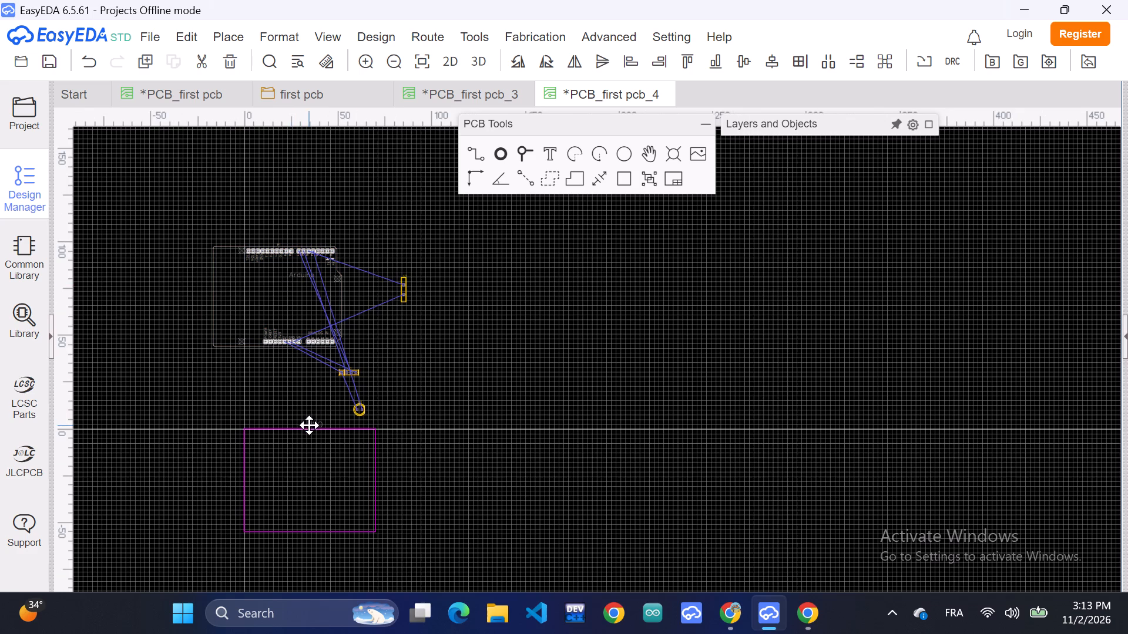
drag(309, 425, 321, 474)
Examine the Arduino footprint's header pins and their connections to U1 and the four-pin header.
scroll(451, 319, down, 1)
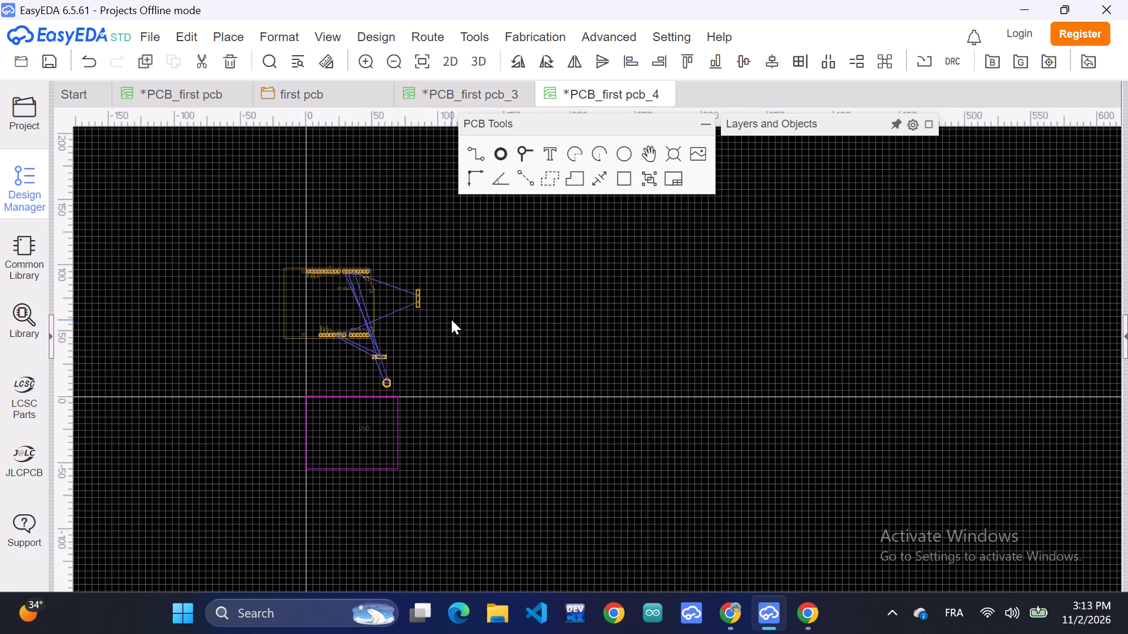
scroll(451, 319, down, 1)
scroll(451, 319, up, 3)
scroll(451, 319, left, 1)
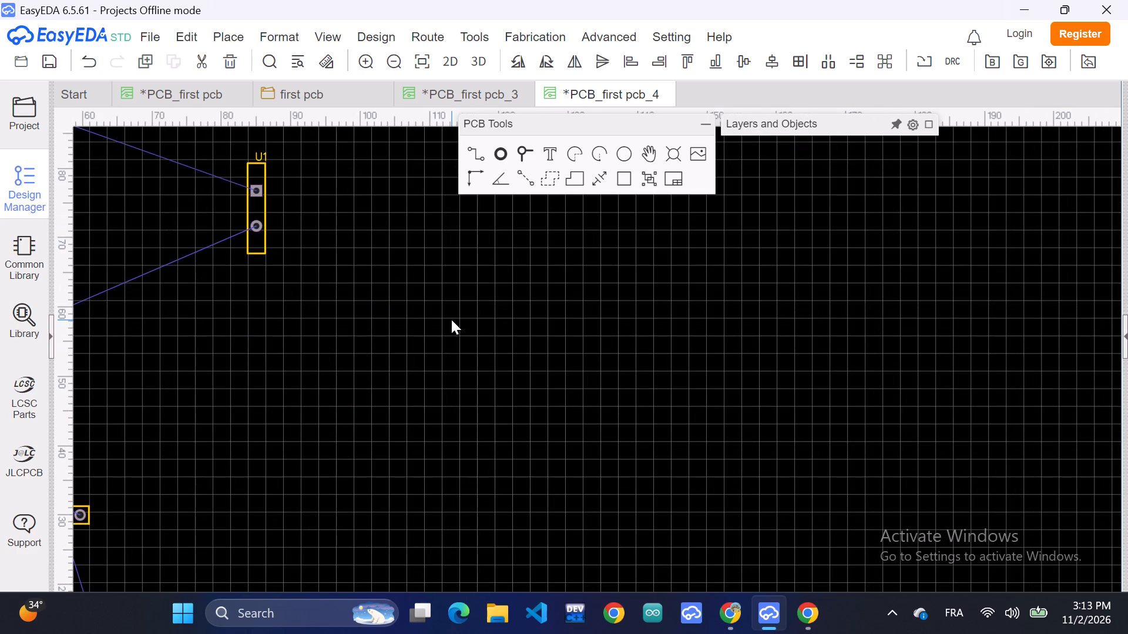
scroll(451, 319, left, 1)
scroll(451, 319, right, 9)
scroll(451, 319, left, 1)
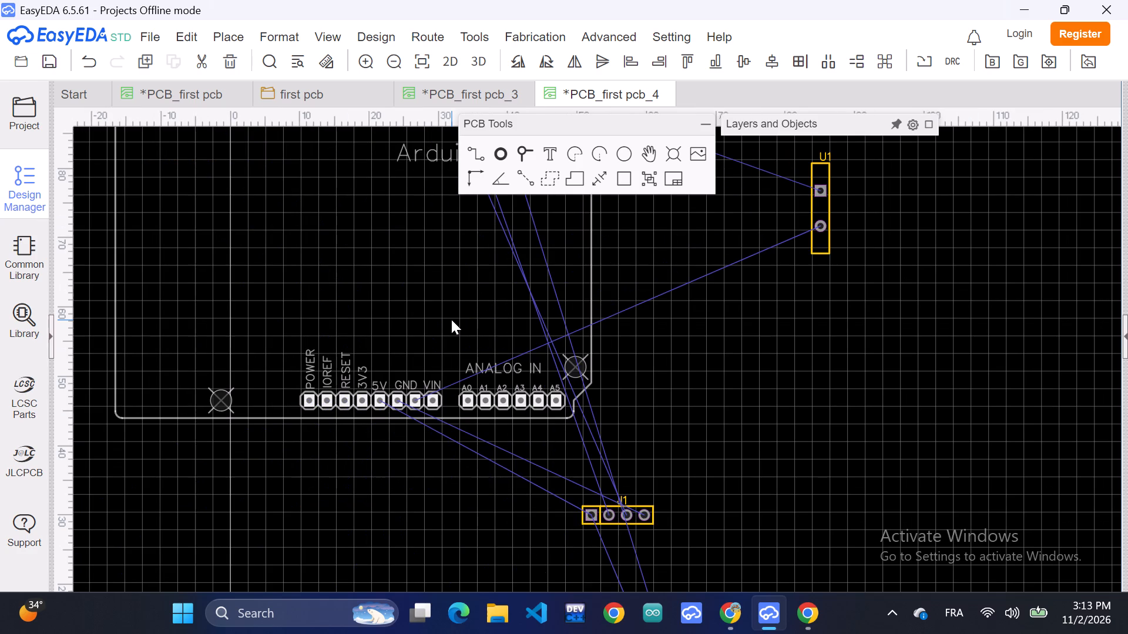
scroll(451, 319, left, 1)
scroll(451, 319, up, 3)
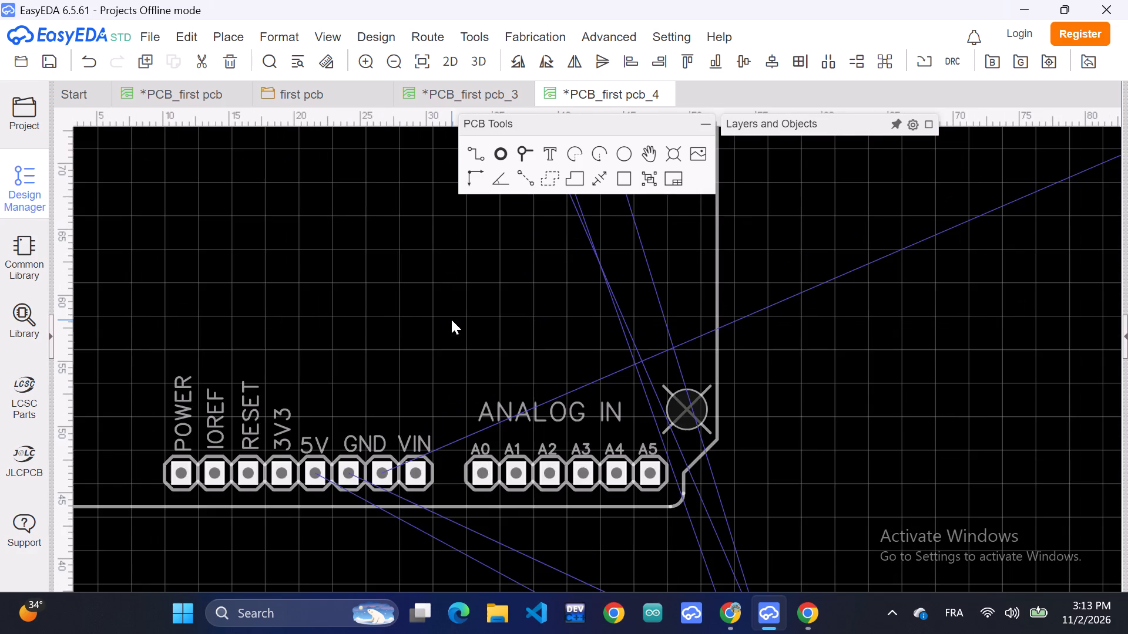
scroll(451, 319, down, 3)
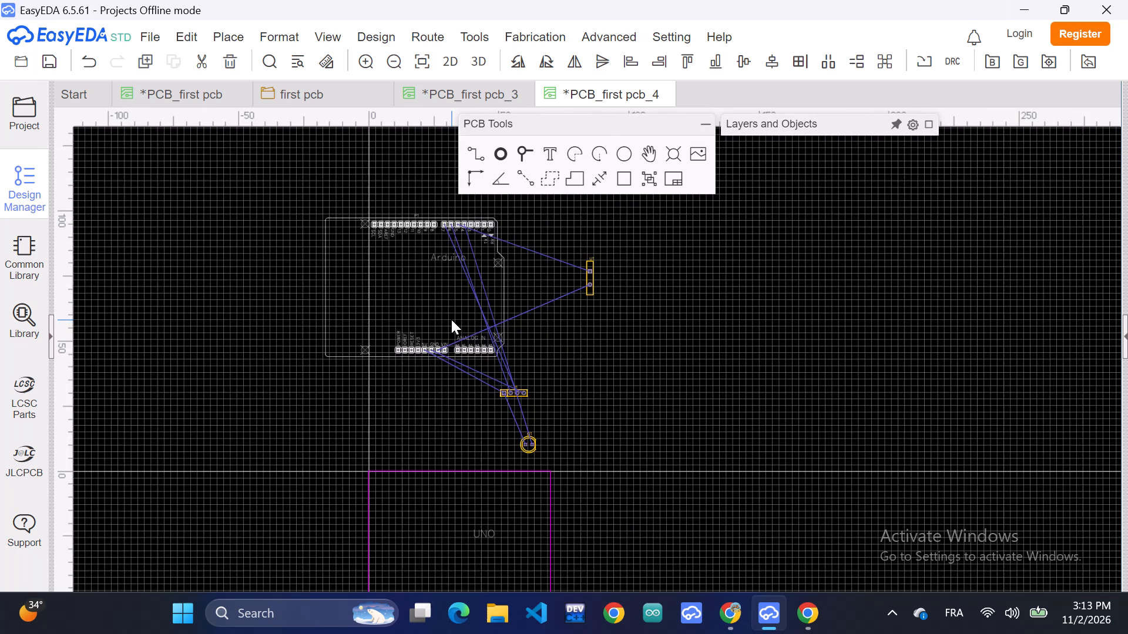
scroll(602, 437, down, 1)
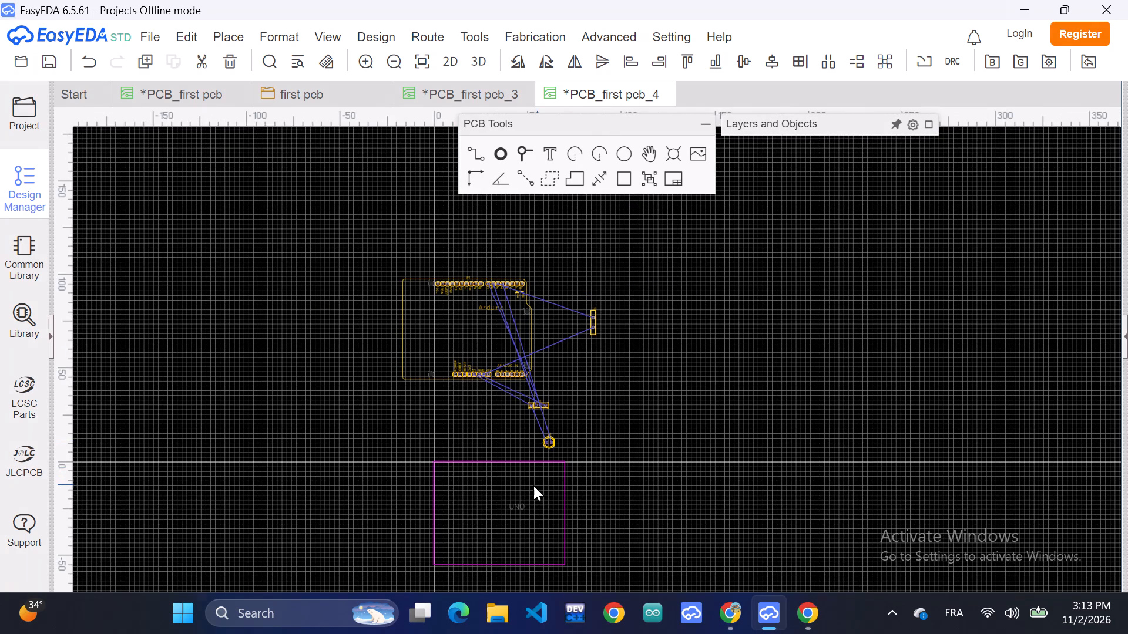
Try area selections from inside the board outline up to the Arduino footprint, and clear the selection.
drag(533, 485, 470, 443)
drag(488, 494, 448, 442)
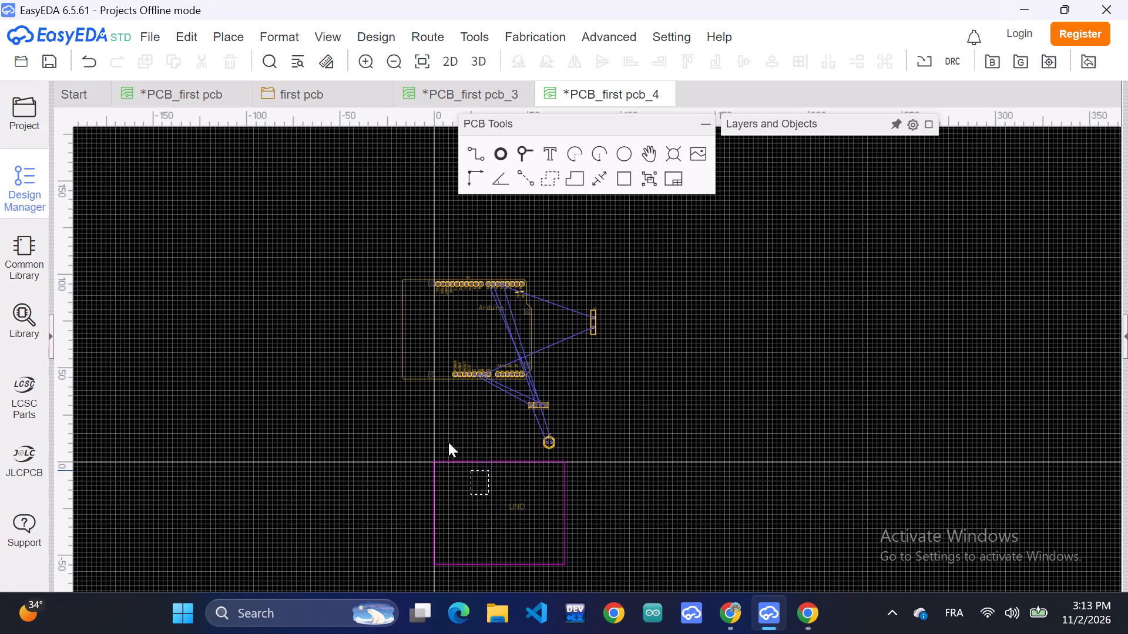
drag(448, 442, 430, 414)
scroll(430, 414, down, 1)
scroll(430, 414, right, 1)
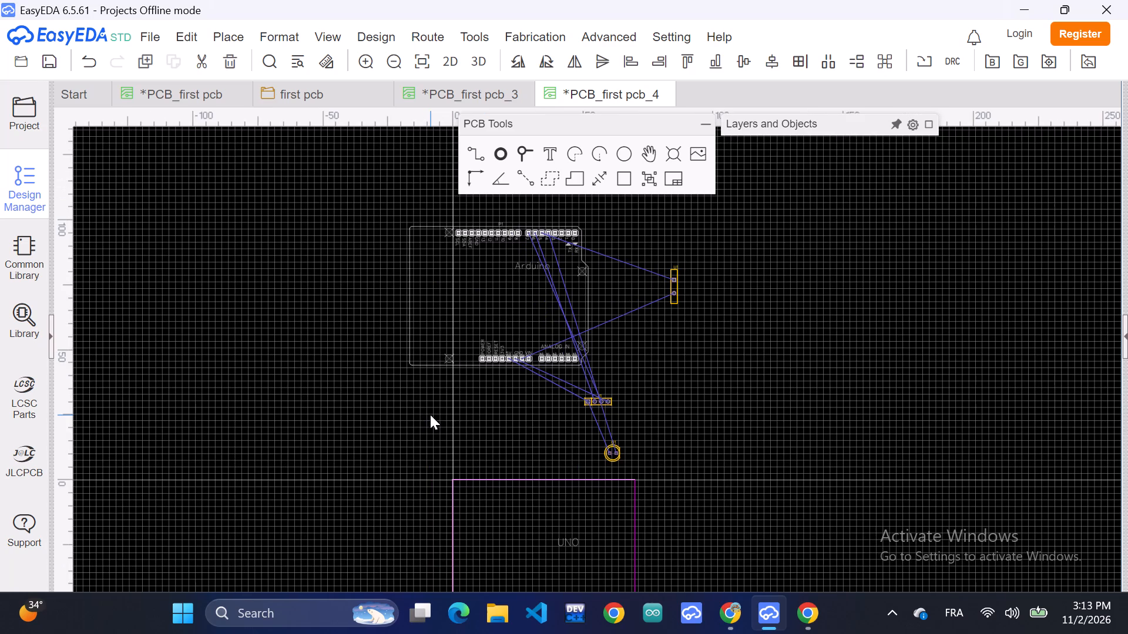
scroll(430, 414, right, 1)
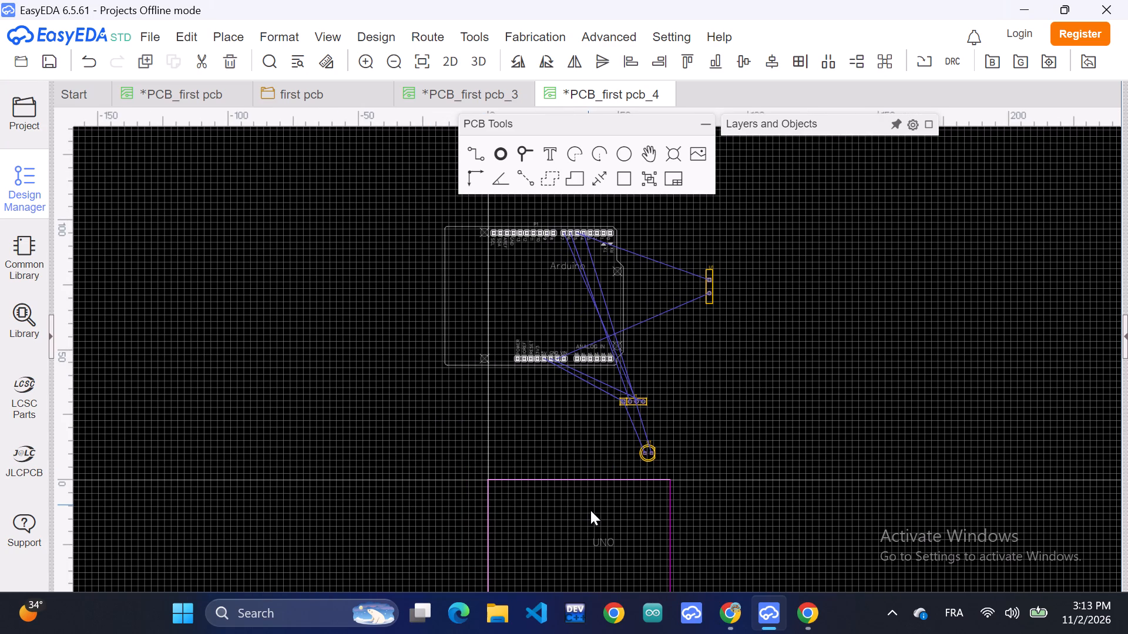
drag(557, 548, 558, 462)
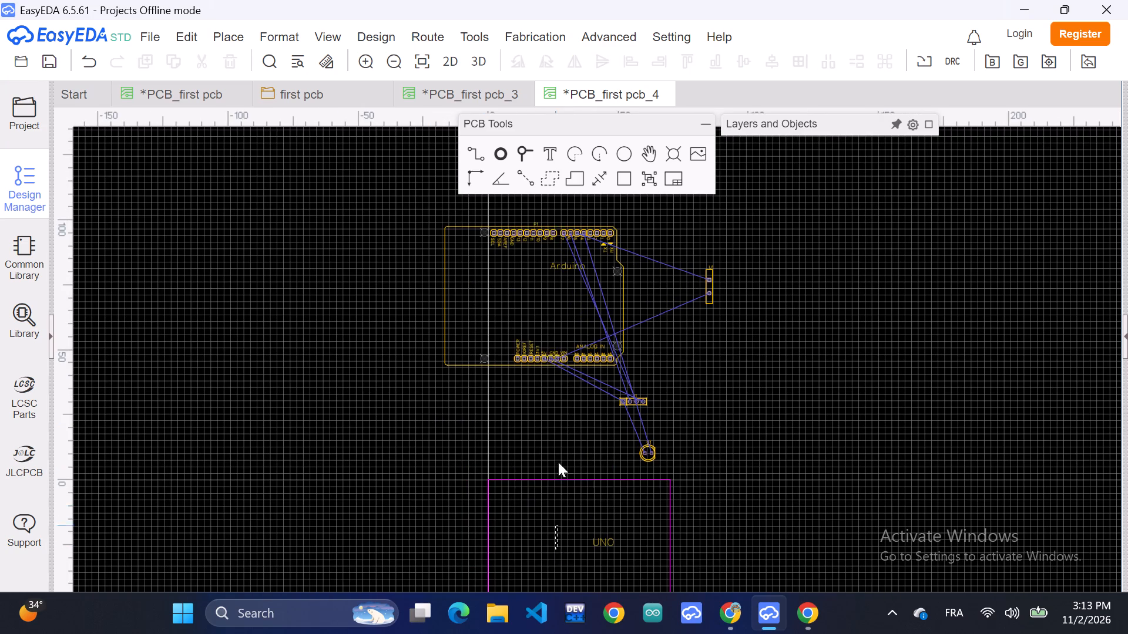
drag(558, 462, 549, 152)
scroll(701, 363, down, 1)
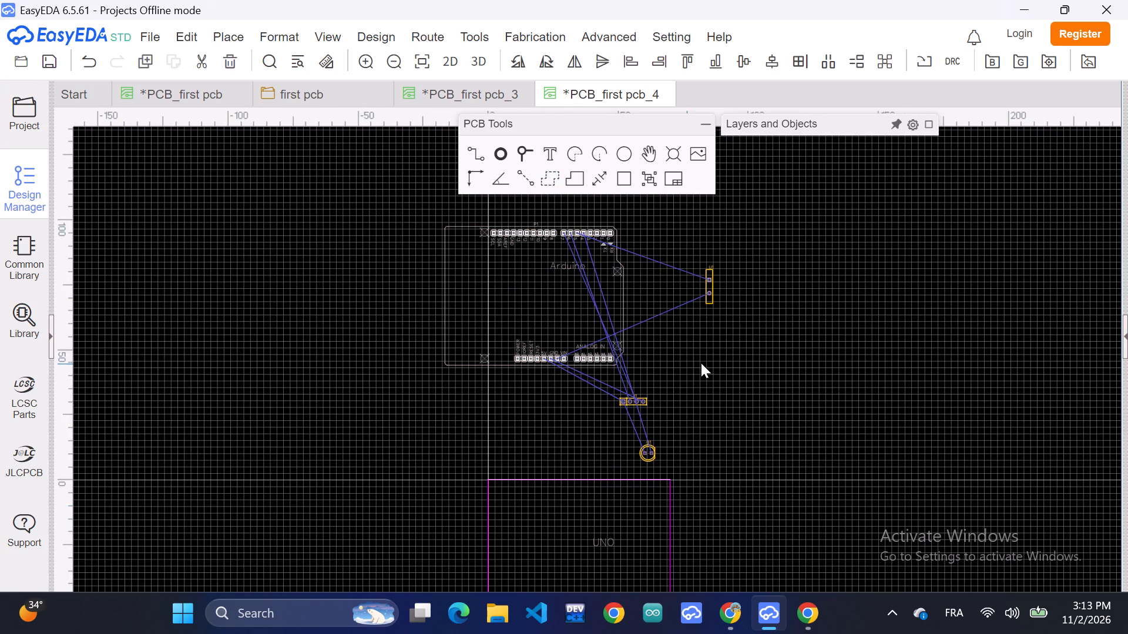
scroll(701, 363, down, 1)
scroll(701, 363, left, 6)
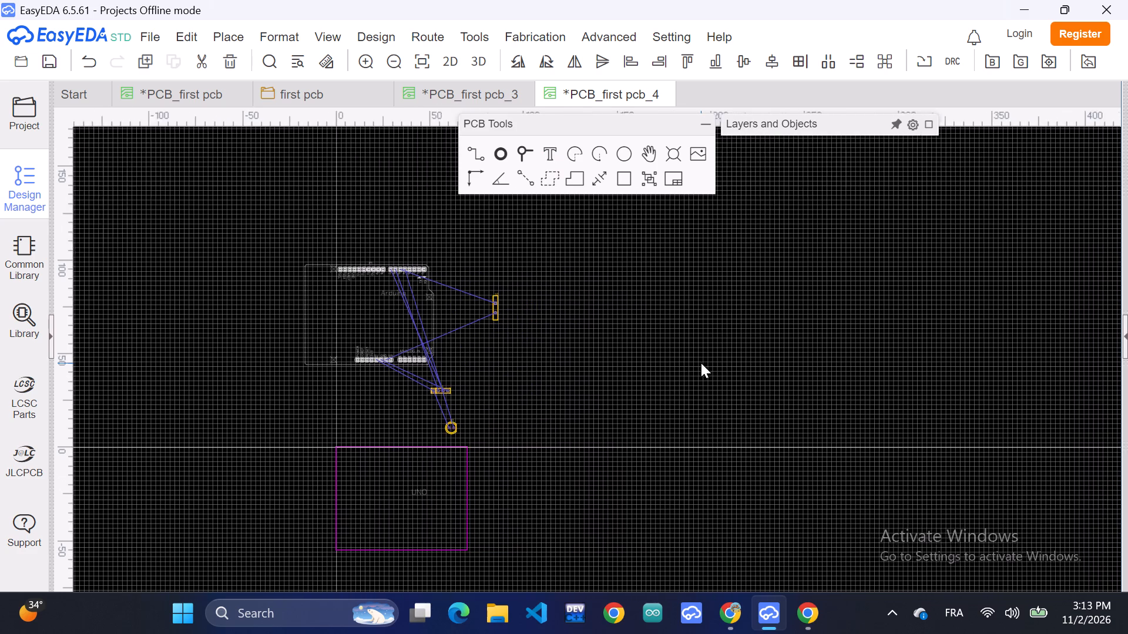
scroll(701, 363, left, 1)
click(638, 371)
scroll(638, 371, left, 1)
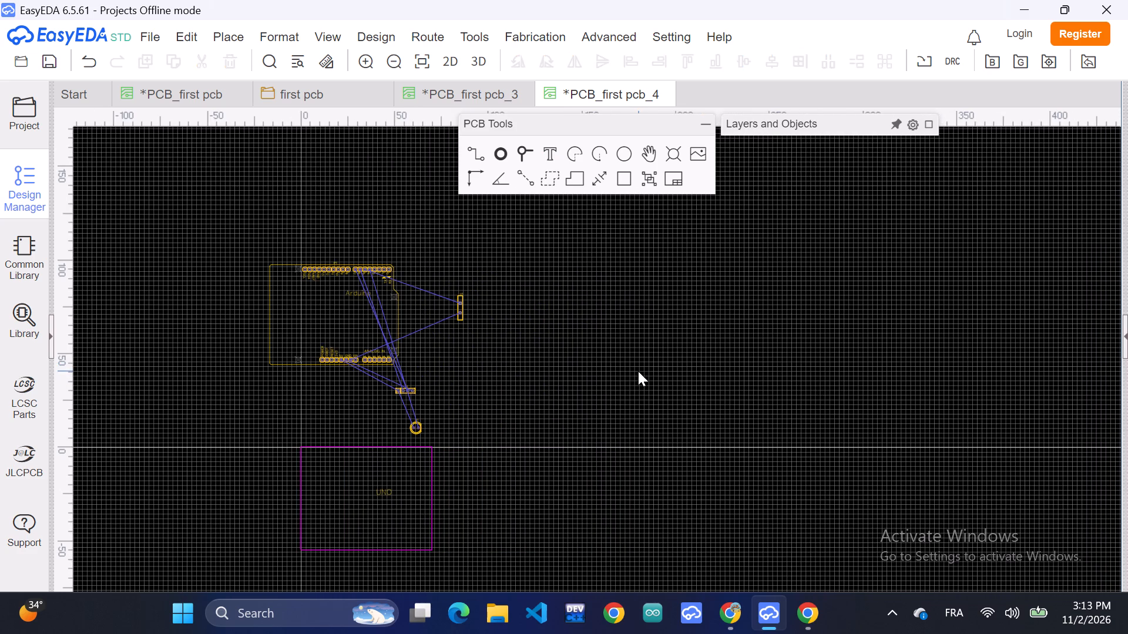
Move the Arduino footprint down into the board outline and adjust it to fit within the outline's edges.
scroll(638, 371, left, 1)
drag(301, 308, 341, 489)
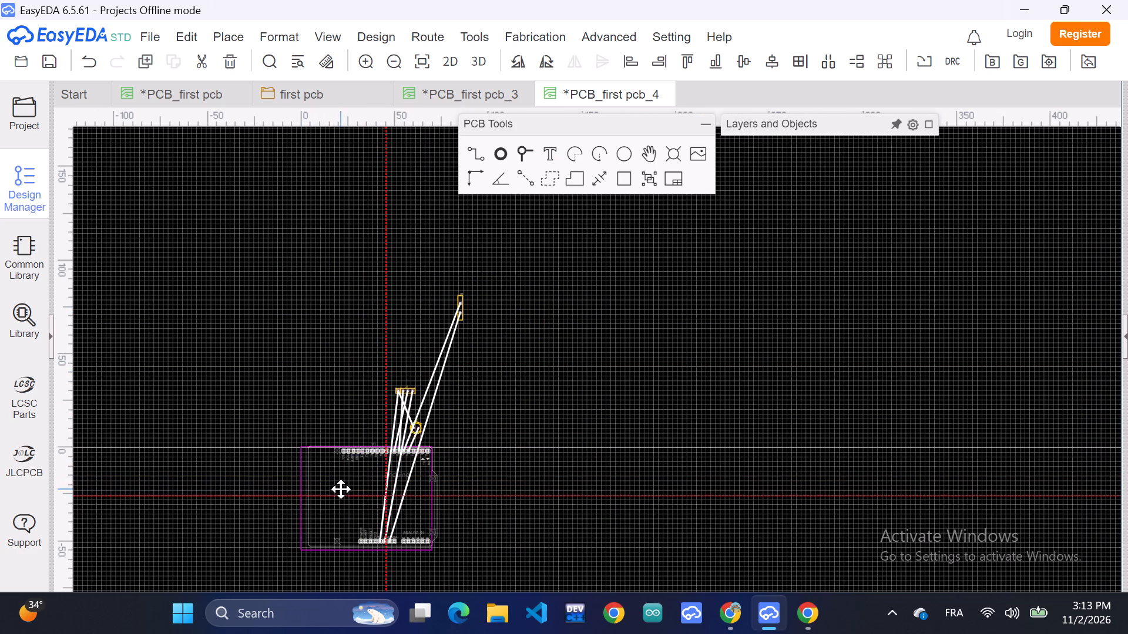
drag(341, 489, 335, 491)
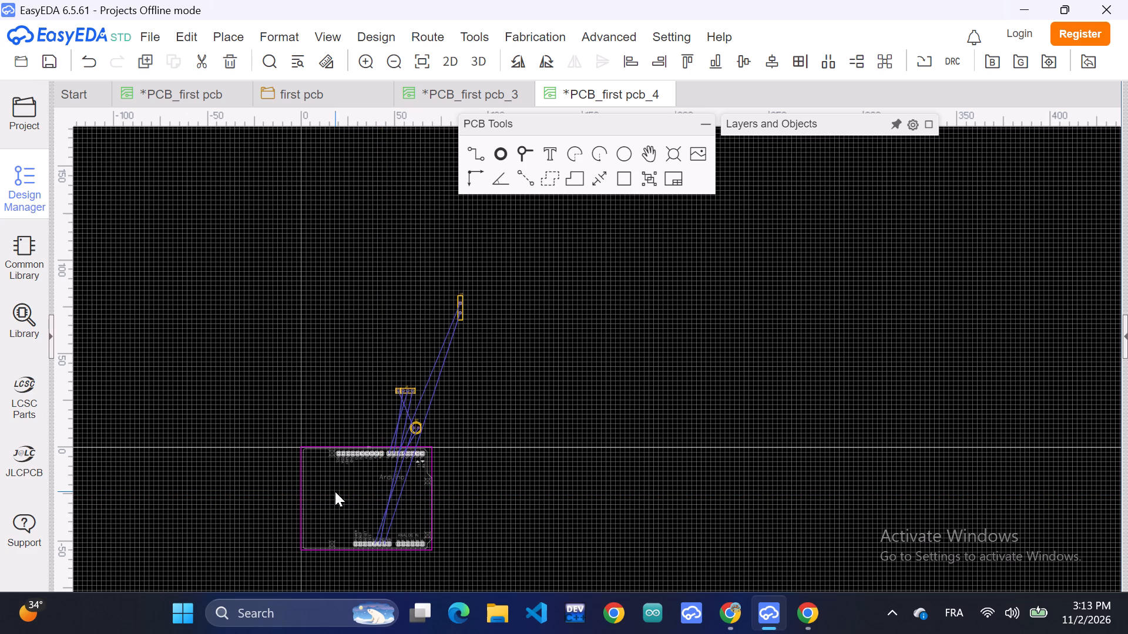
Examine the Arduino's fit inside the board outline and the connections from its pins to J1, Q1 and the two-pin header.
scroll(395, 434, up, 1)
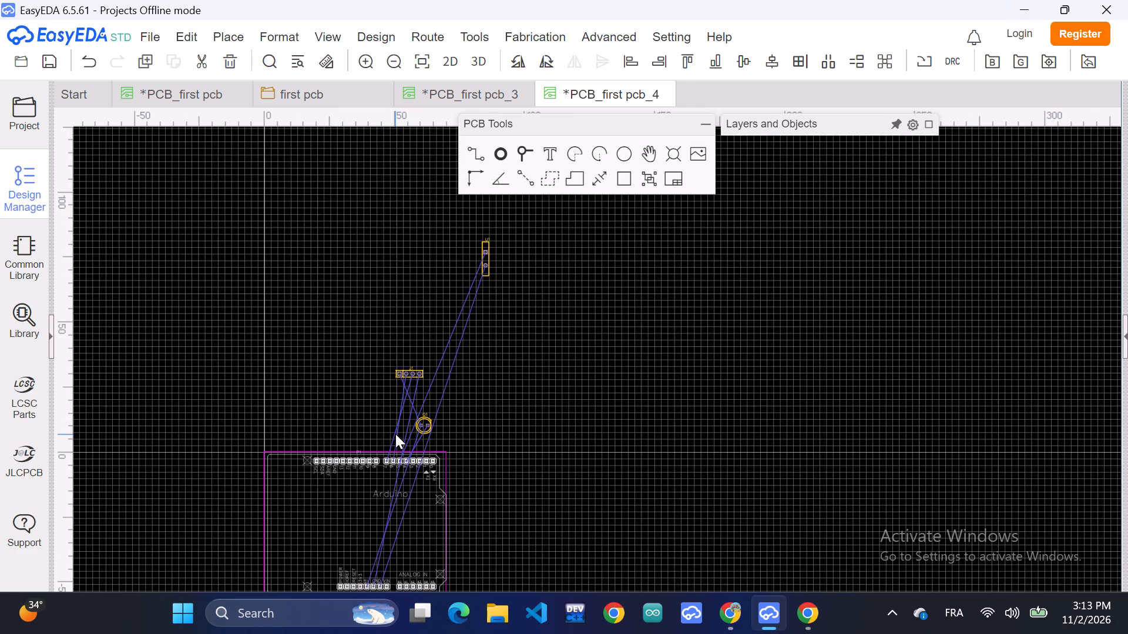
scroll(395, 434, up, 2)
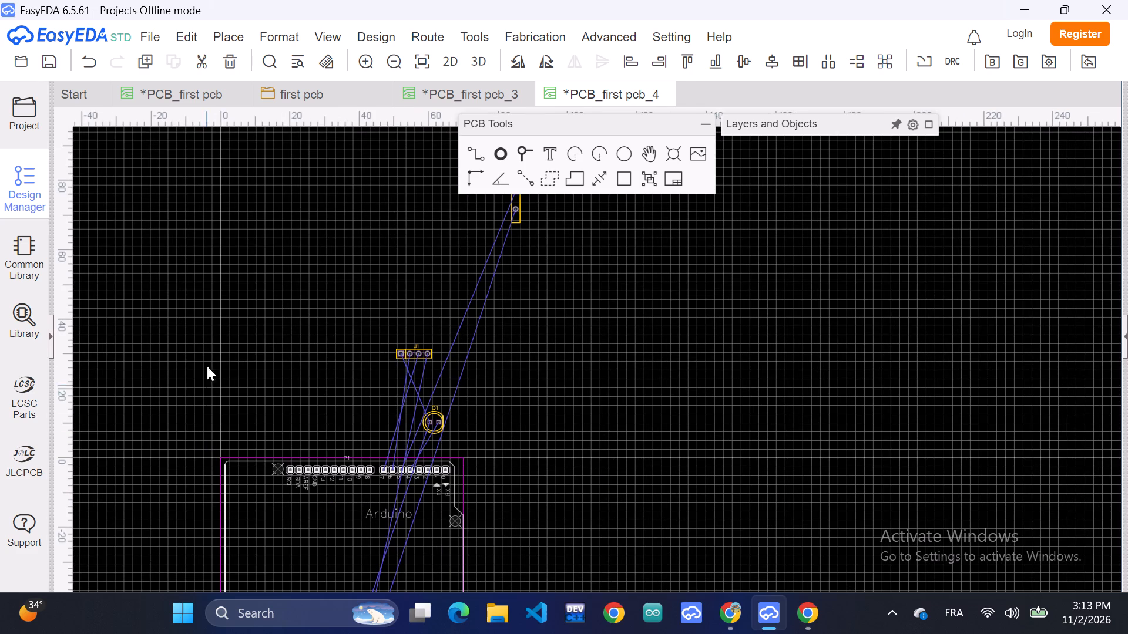
scroll(173, 471, down, 1)
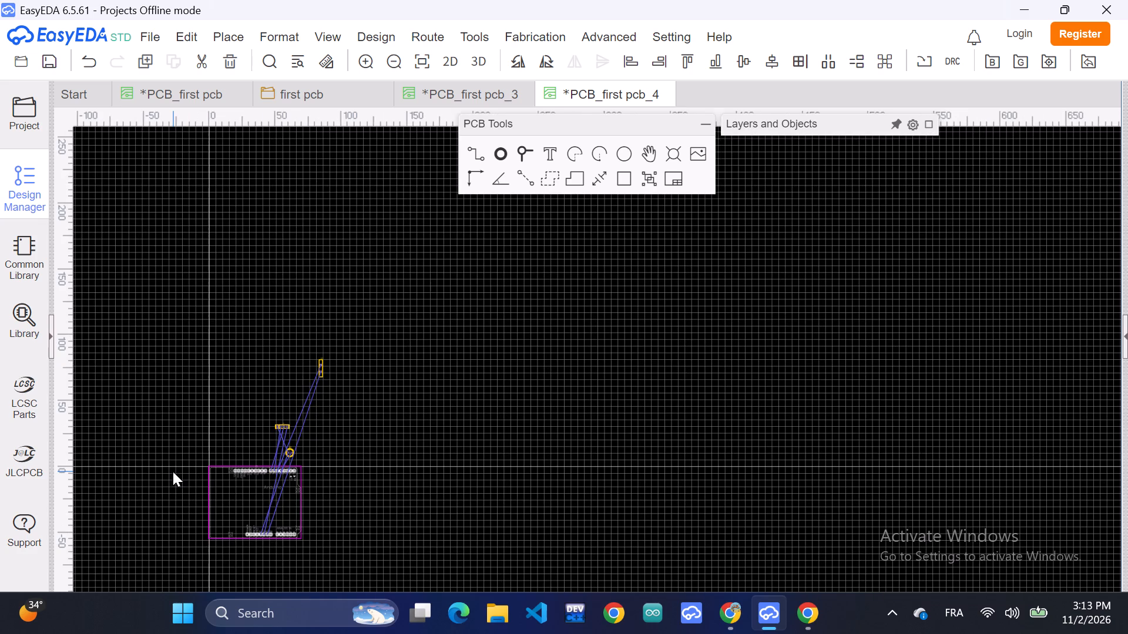
scroll(173, 471, down, 1)
scroll(173, 471, left, 1)
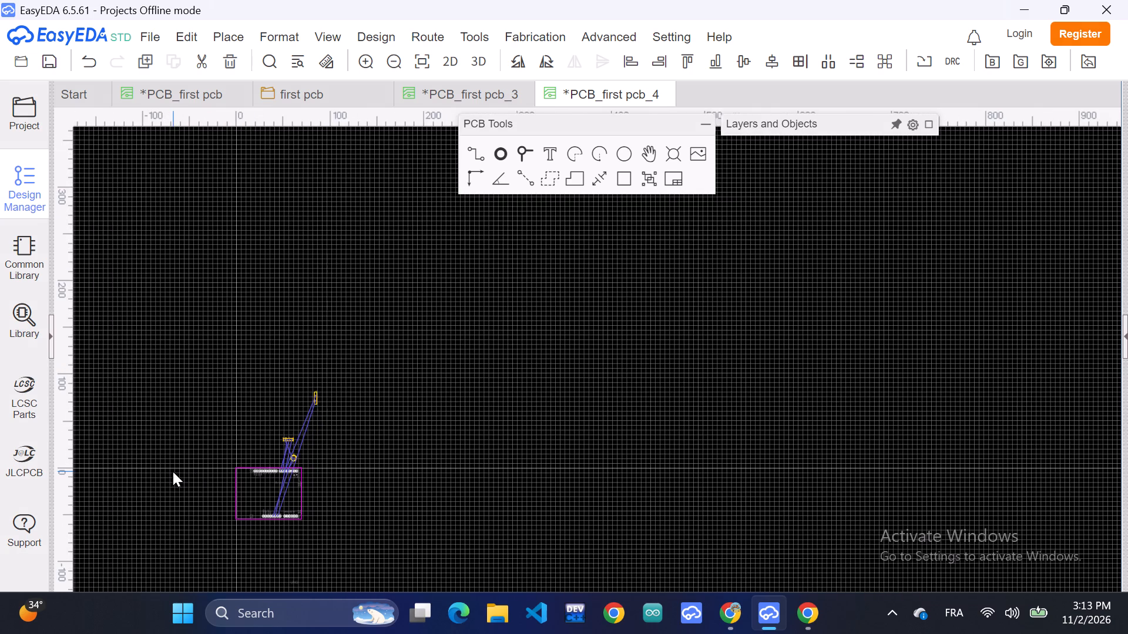
scroll(173, 471, left, 3)
scroll(173, 471, down, 2)
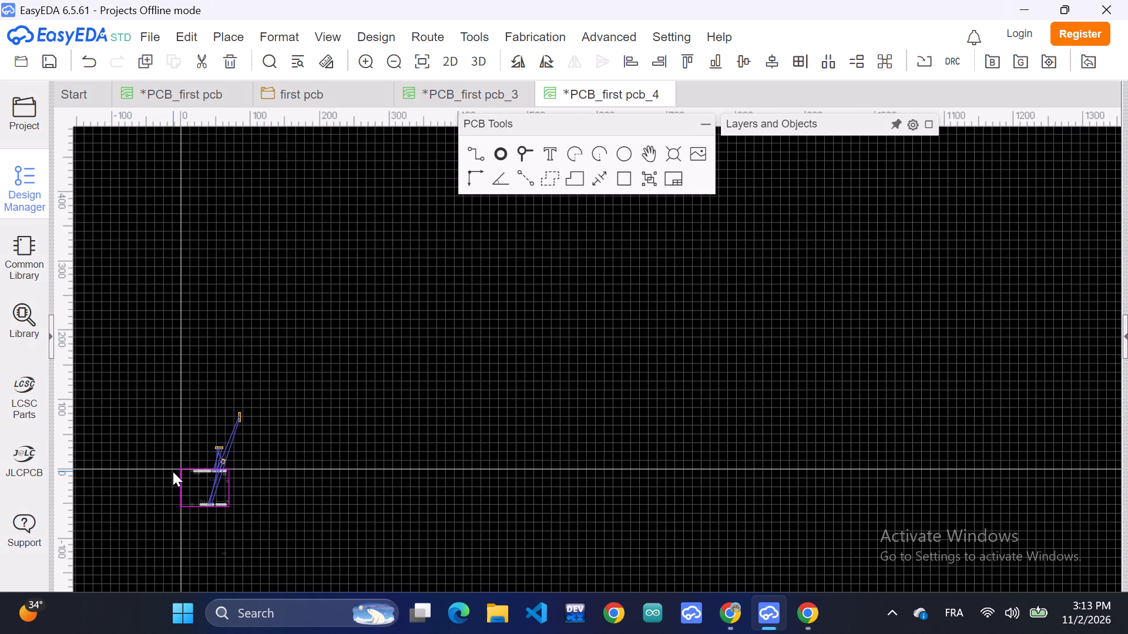
scroll(173, 471, down, 1)
scroll(288, 460, right, 1)
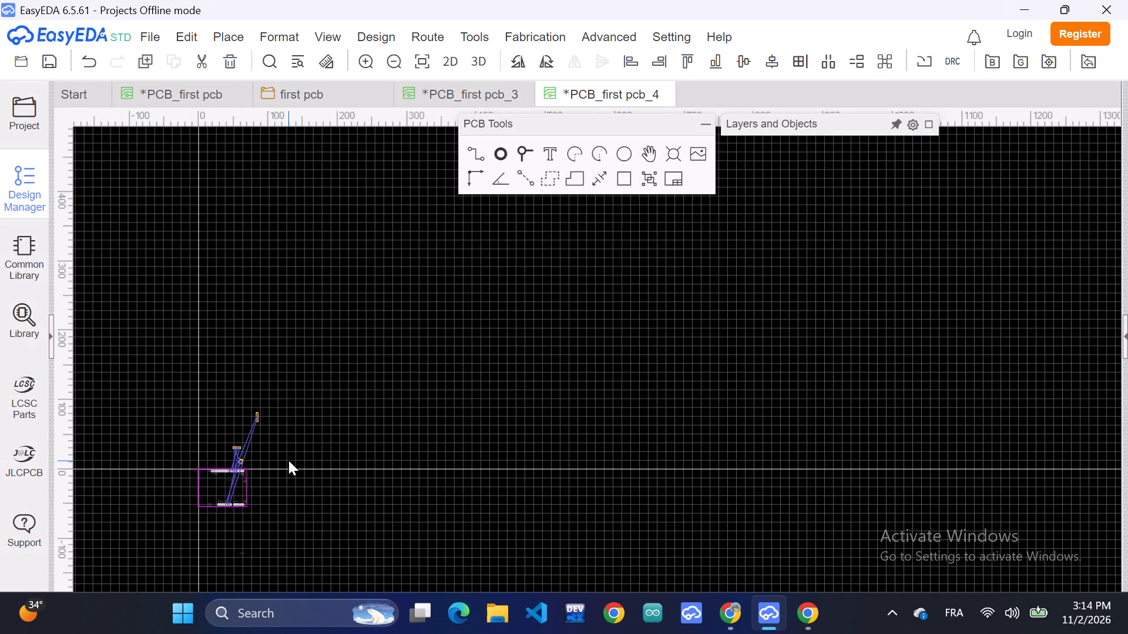
scroll(288, 460, up, 3)
scroll(288, 460, down, 1)
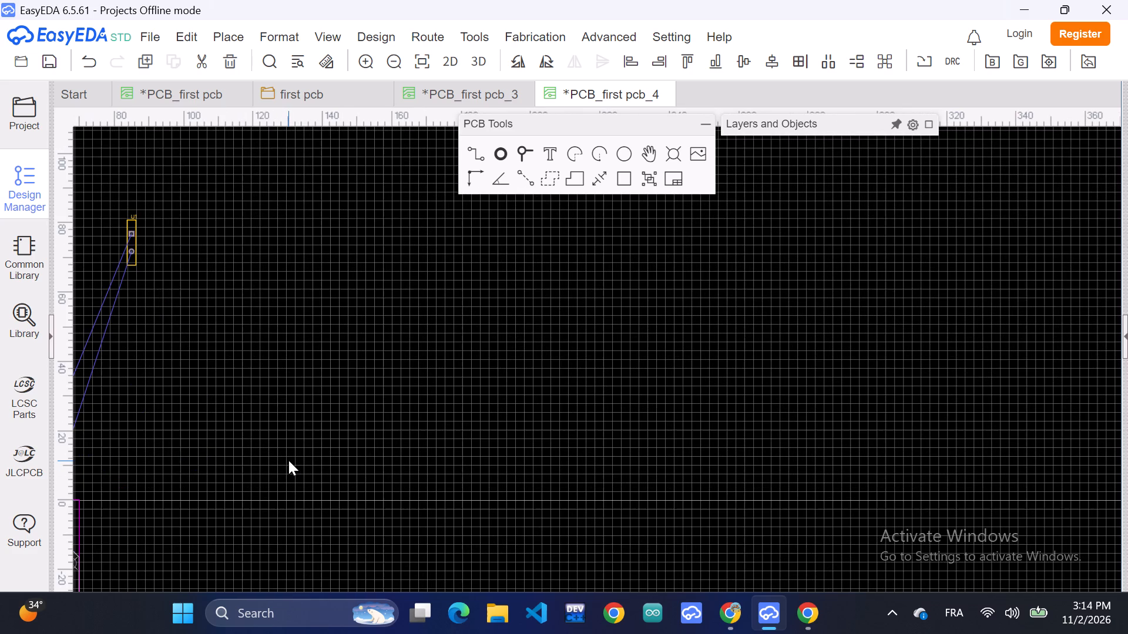
scroll(139, 501, down, 1)
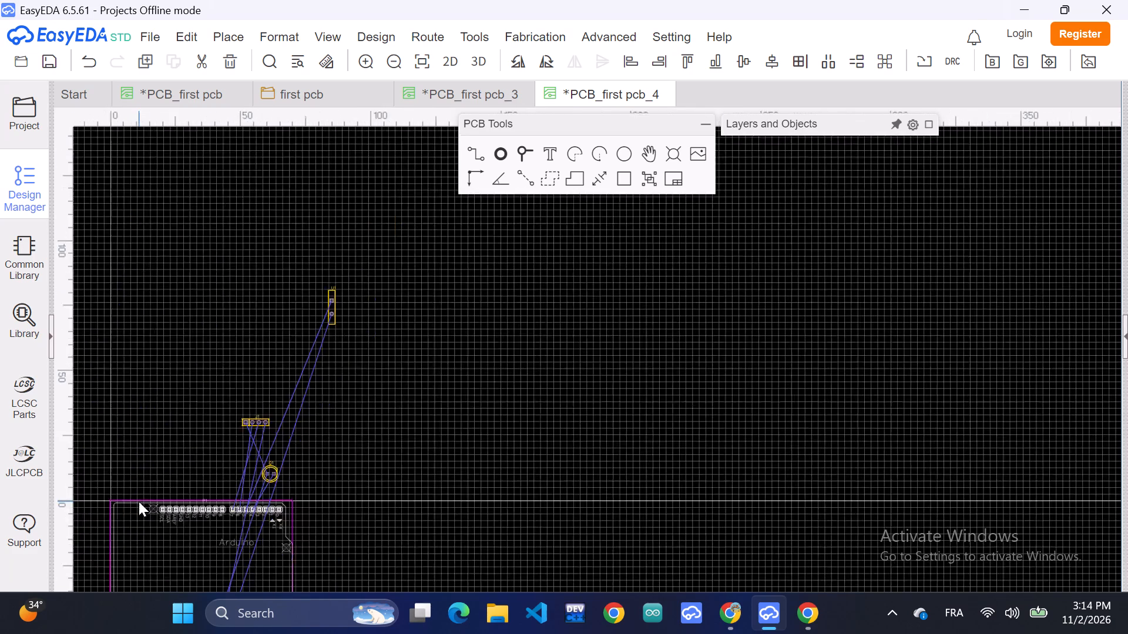
scroll(139, 501, down, 1)
scroll(139, 501, up, 1)
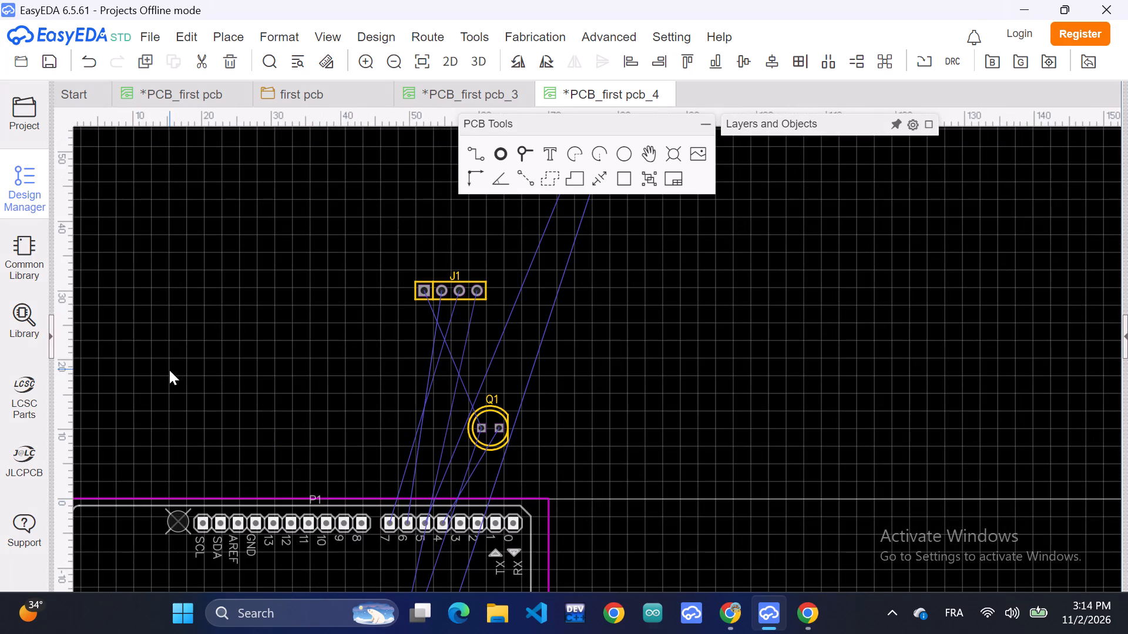
drag(174, 339, 170, 266)
scroll(170, 266, down, 1)
scroll(170, 266, up, 1)
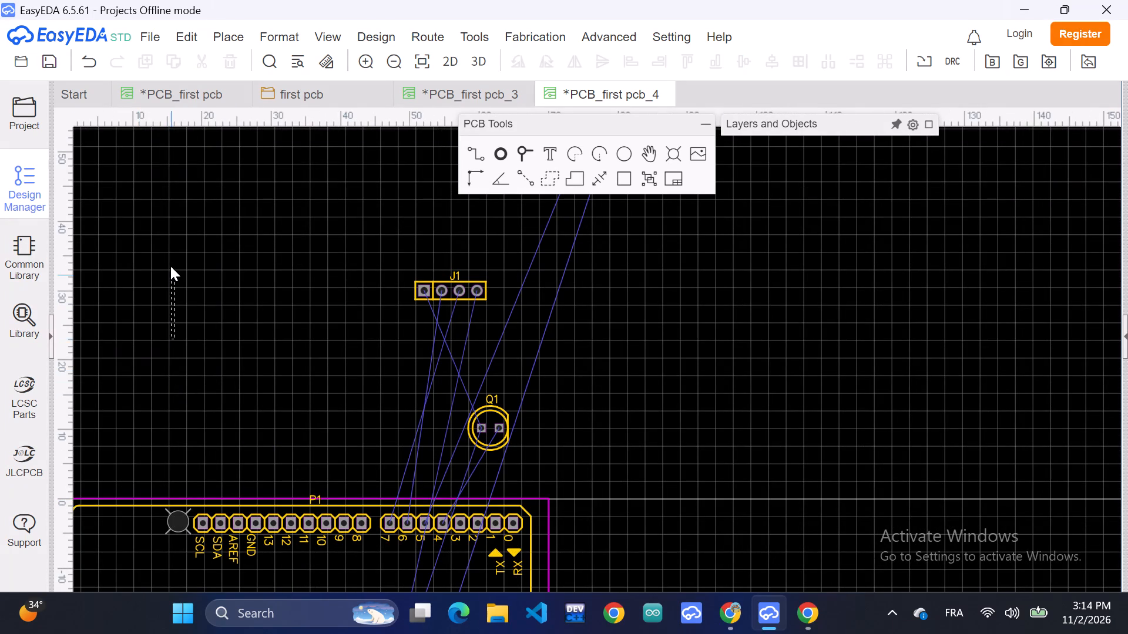
scroll(218, 330, up, 1)
scroll(218, 330, right, 1)
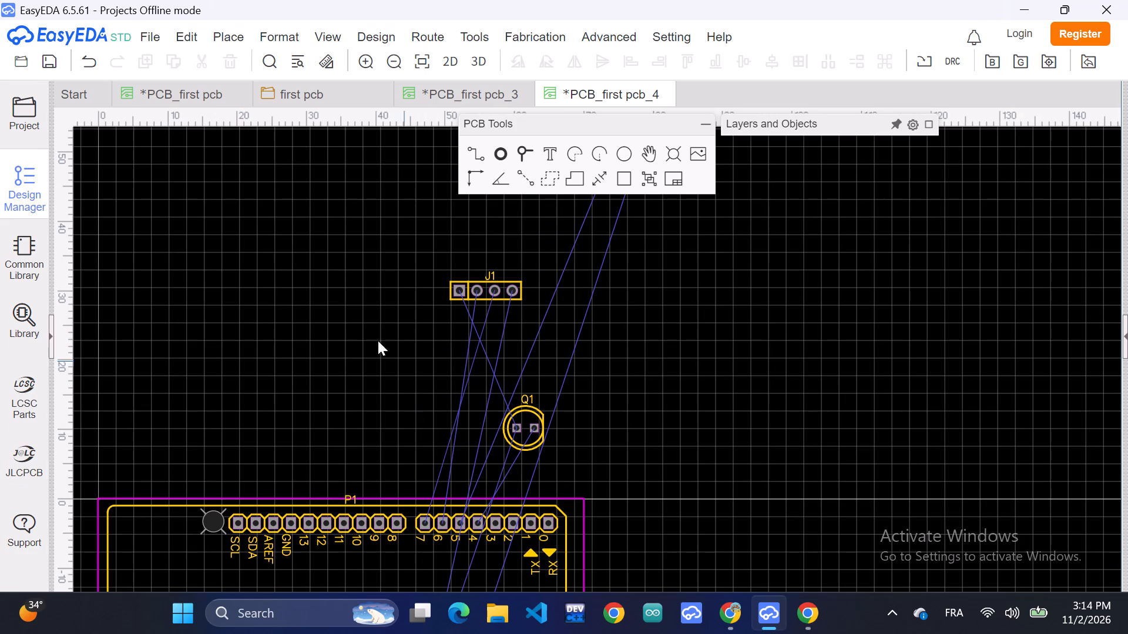
scroll(426, 321, down, 2)
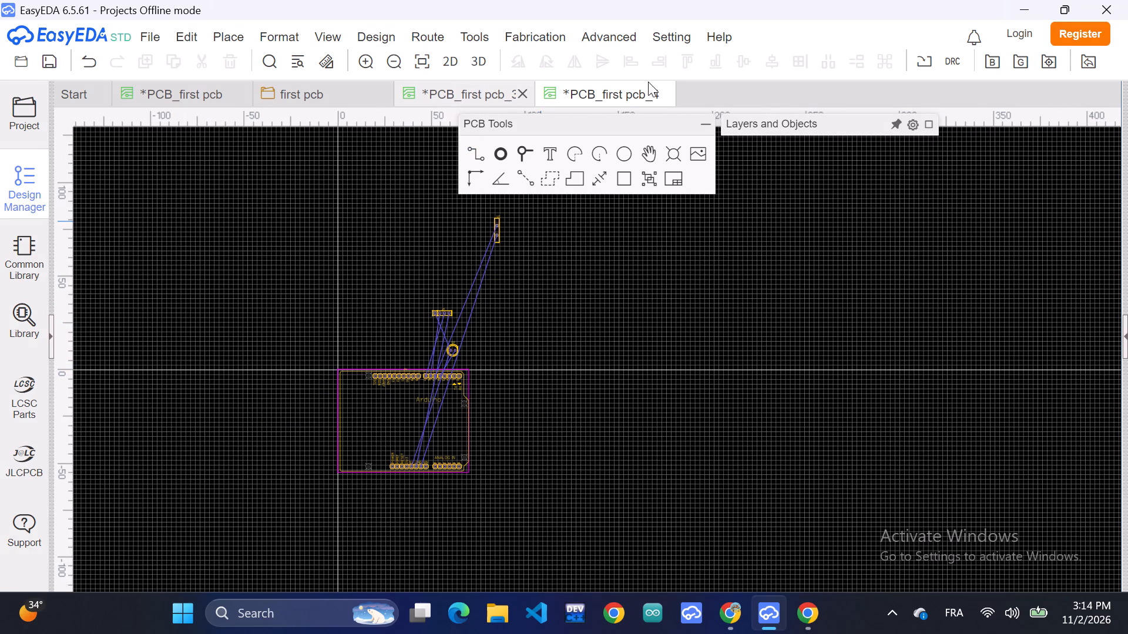
Close the PCB layouts first pcb_4 and first pcb_3 without saving them, returning to the first pcb schematic.
click(669, 92)
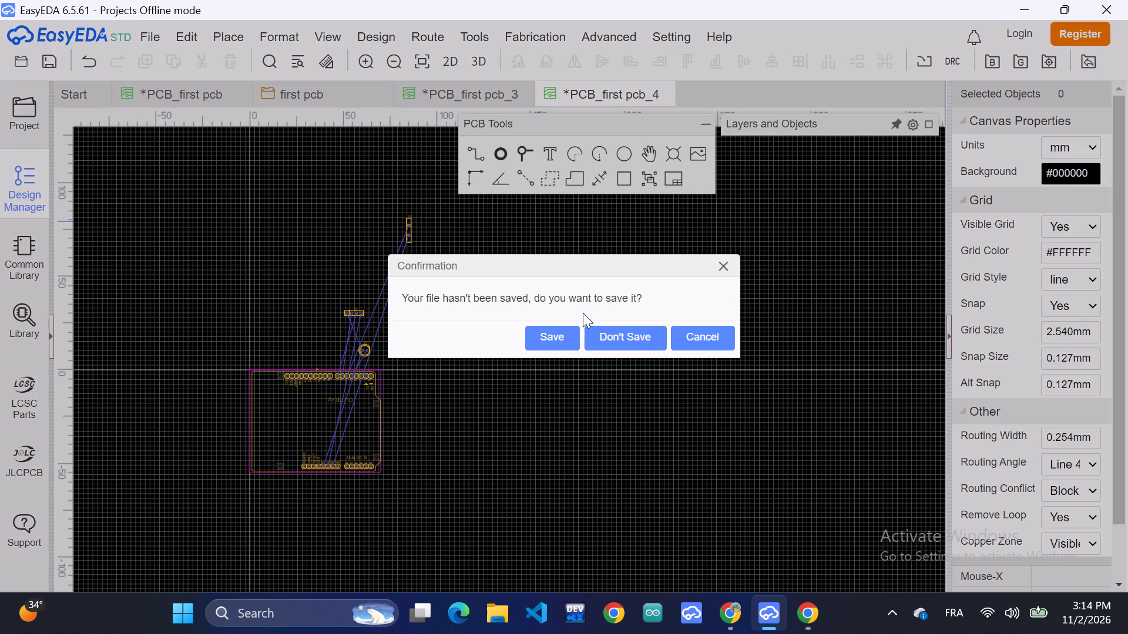
click(607, 339)
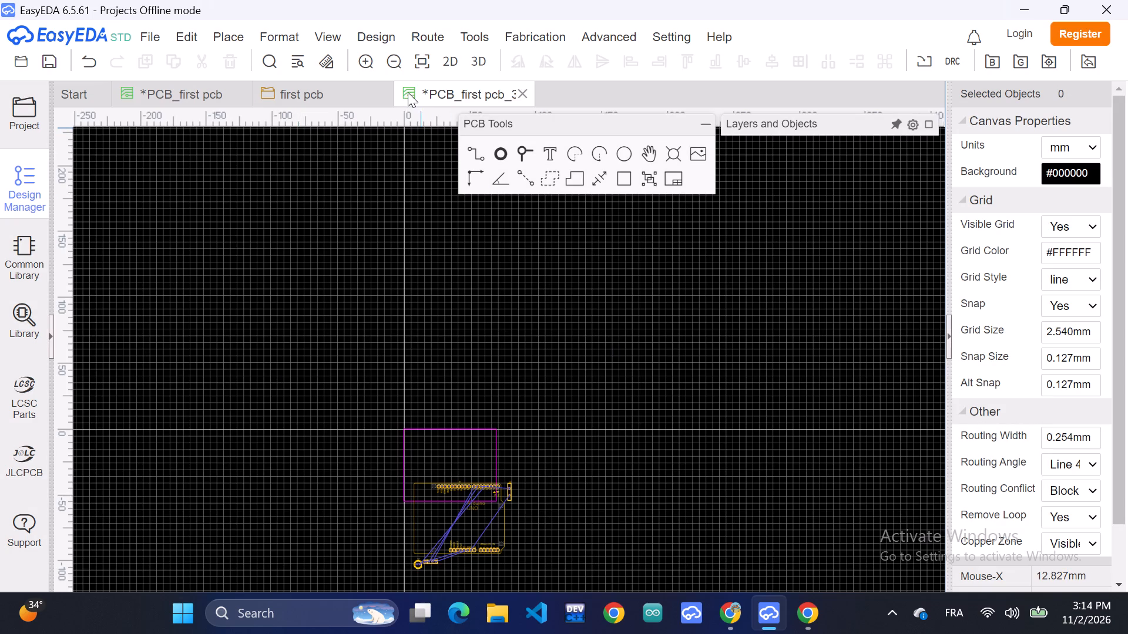
click(318, 88)
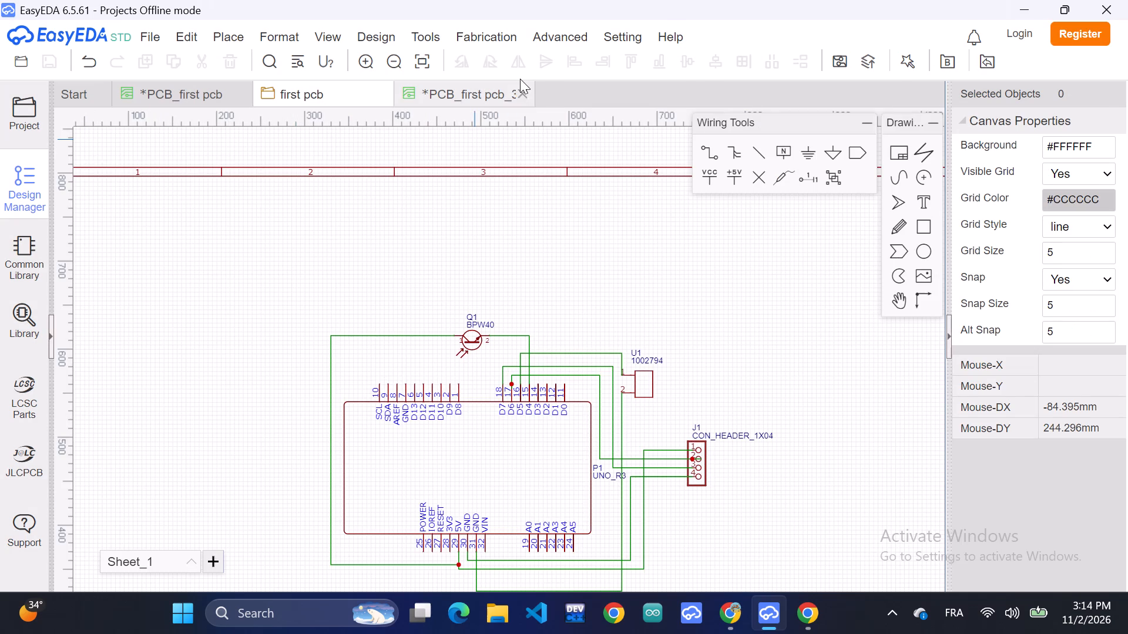
click(525, 98)
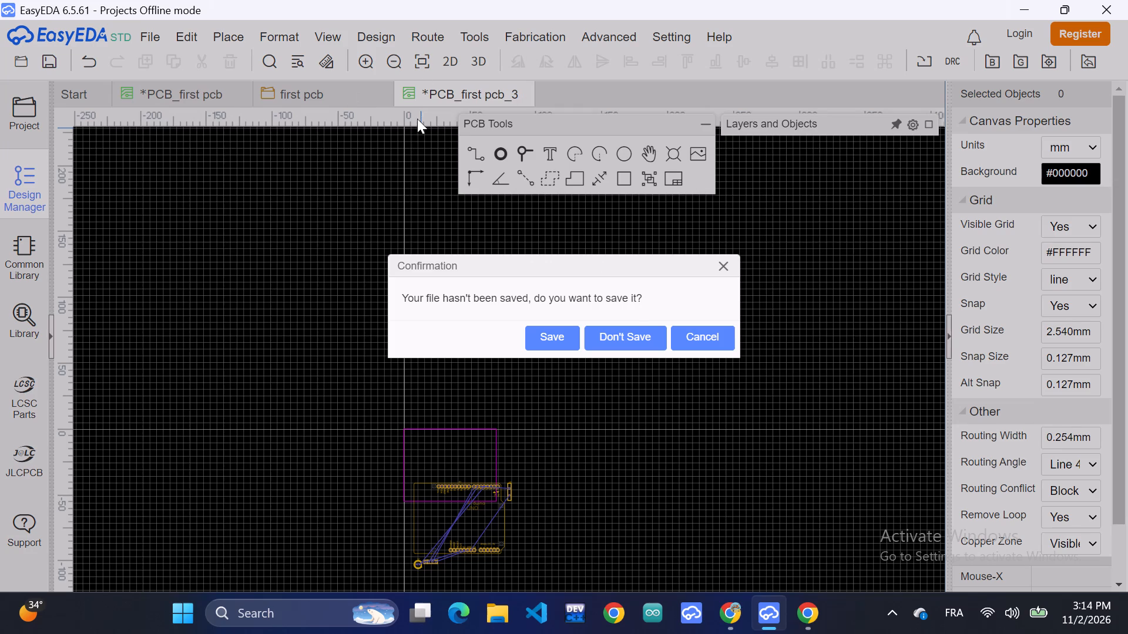
click(615, 328)
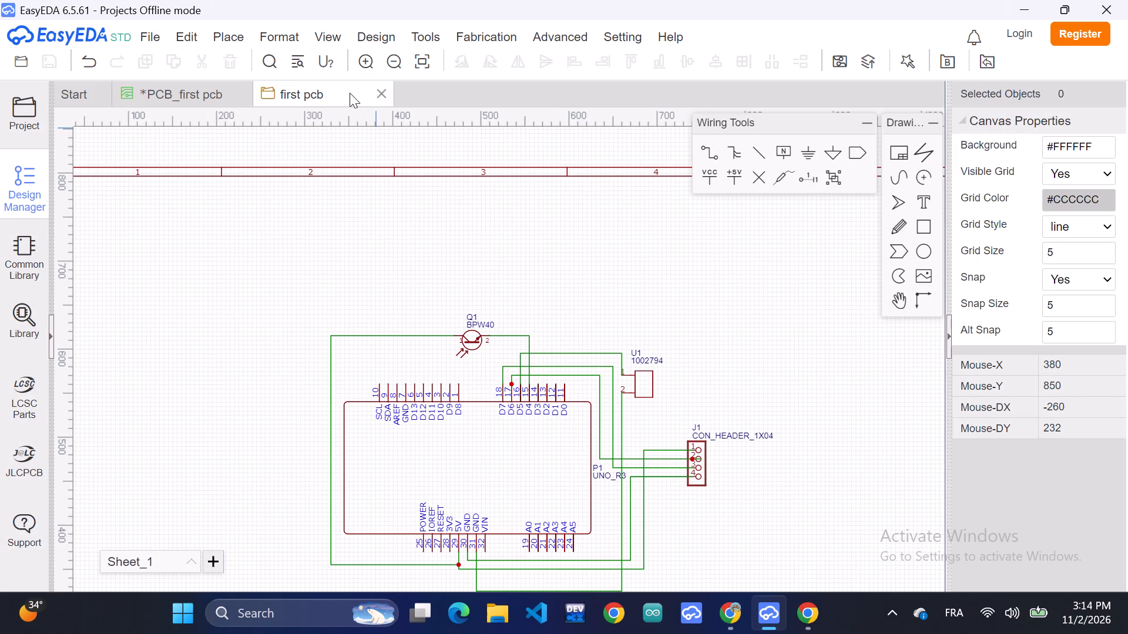
Convert the first pcb schematic to a new PCB, skipping the net check, with a rectangular outline 100 mm wide and 55 mm high.
click(387, 65)
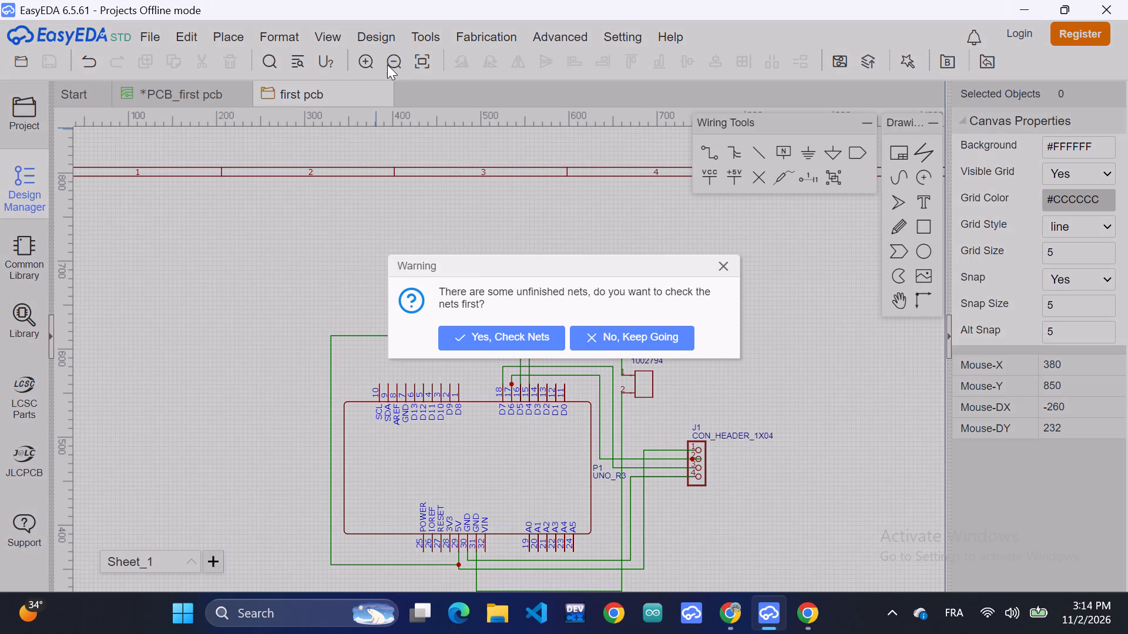
click(619, 337)
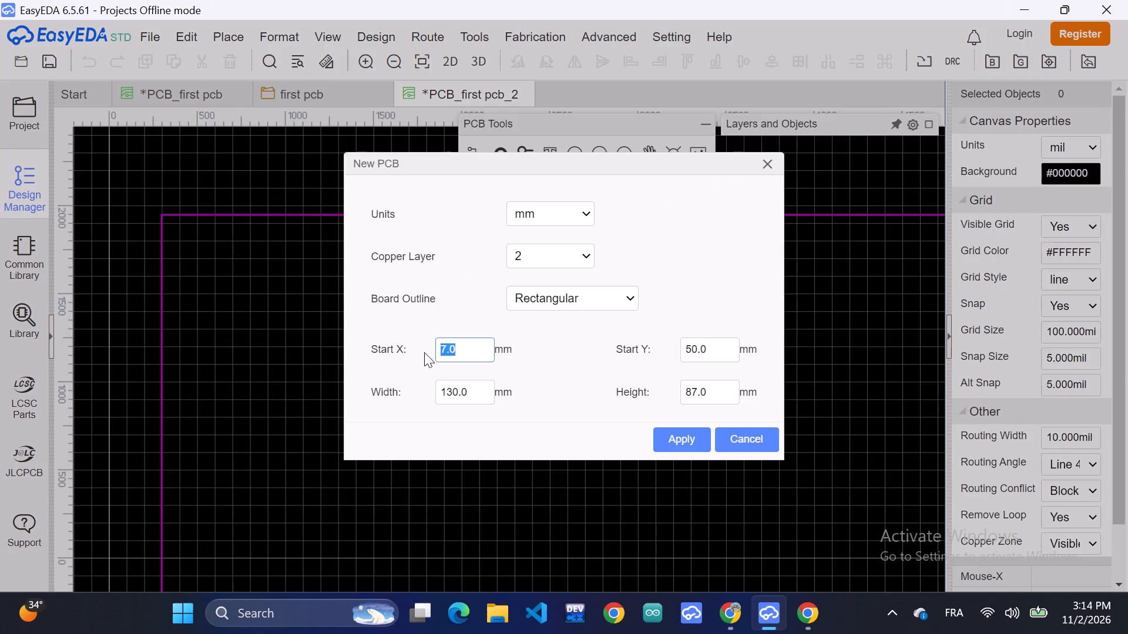
click(467, 349)
click(474, 395)
key(BackSpace)
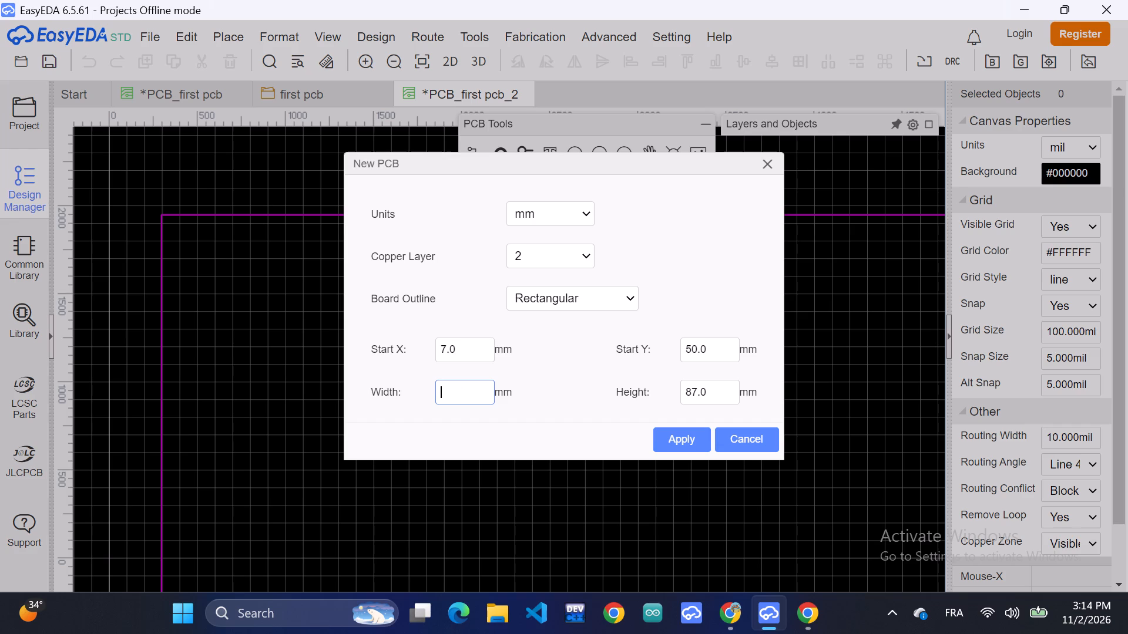
key(ampersand)
key(BackSpace)
text(100)
click(709, 392)
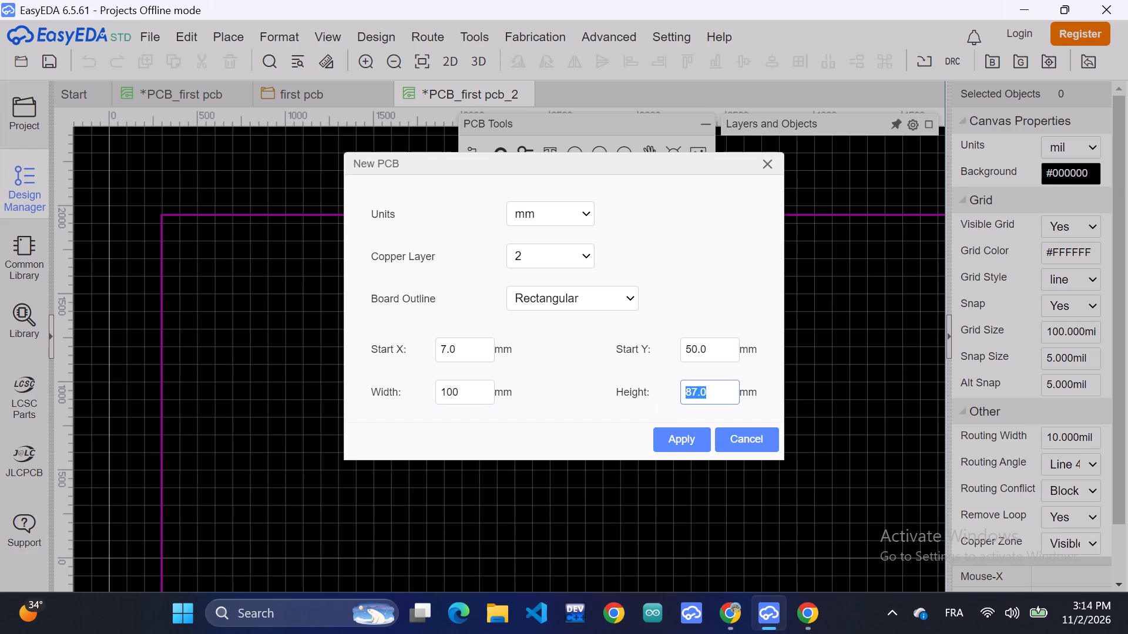
key(BackSpace)
text(55)
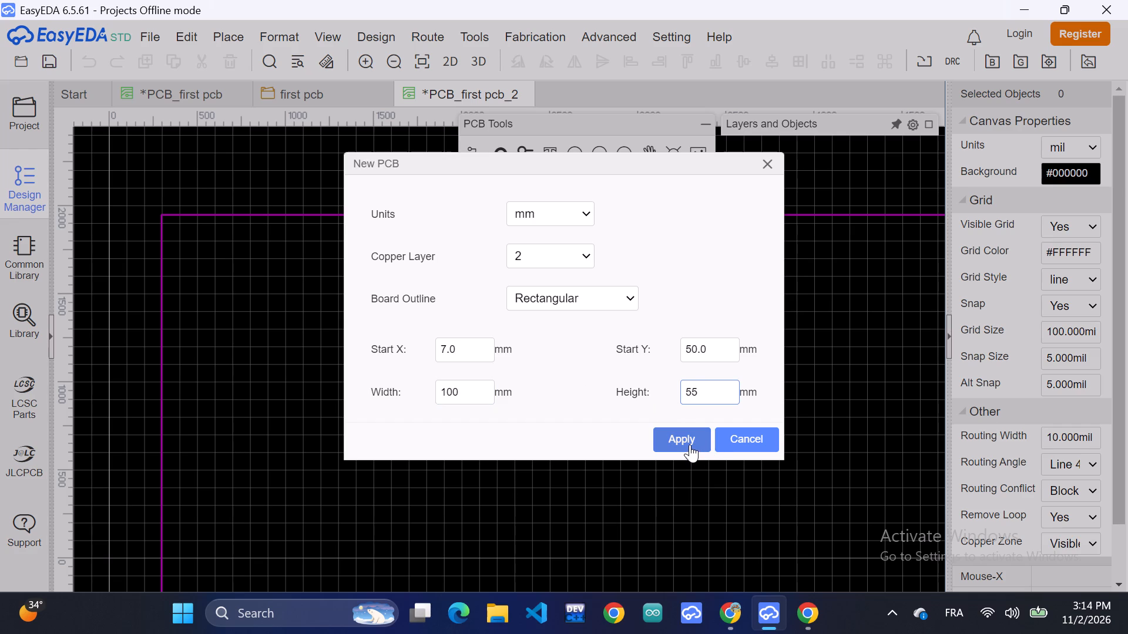
click(690, 444)
Examine the new board outline and the component footprints placed below it.
scroll(625, 413, down, 1)
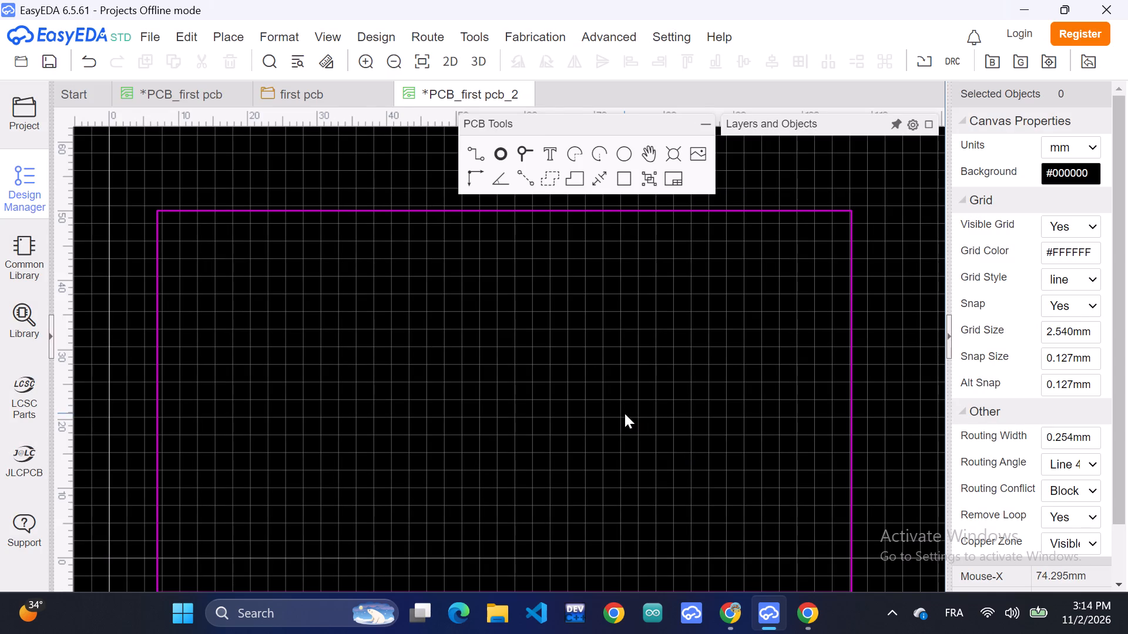
scroll(625, 413, down, 2)
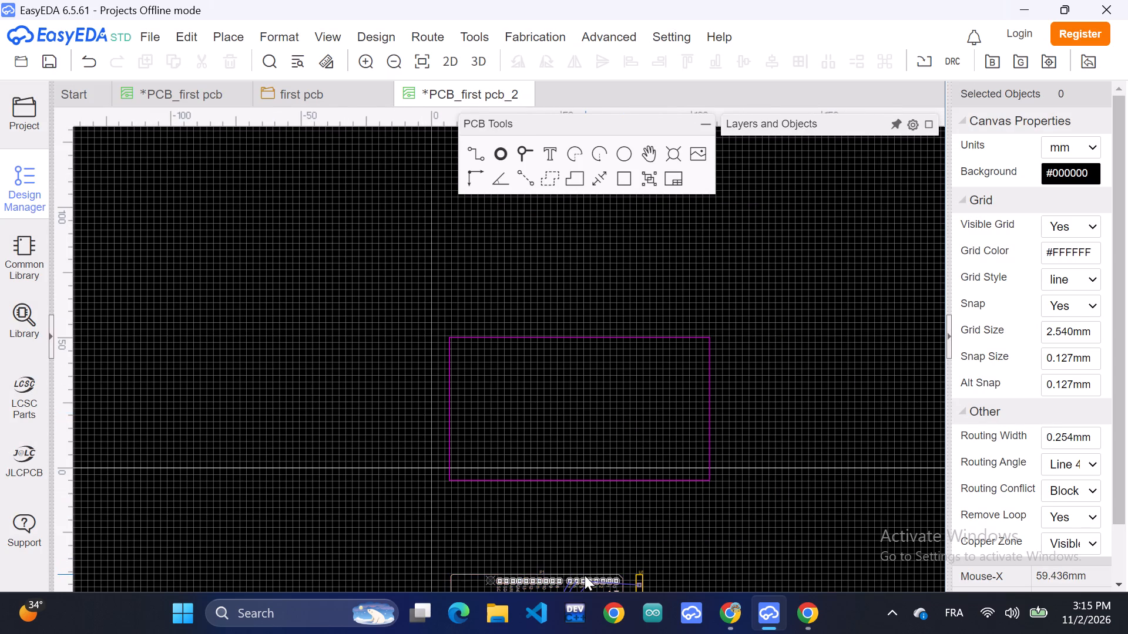
scroll(585, 575, down, 3)
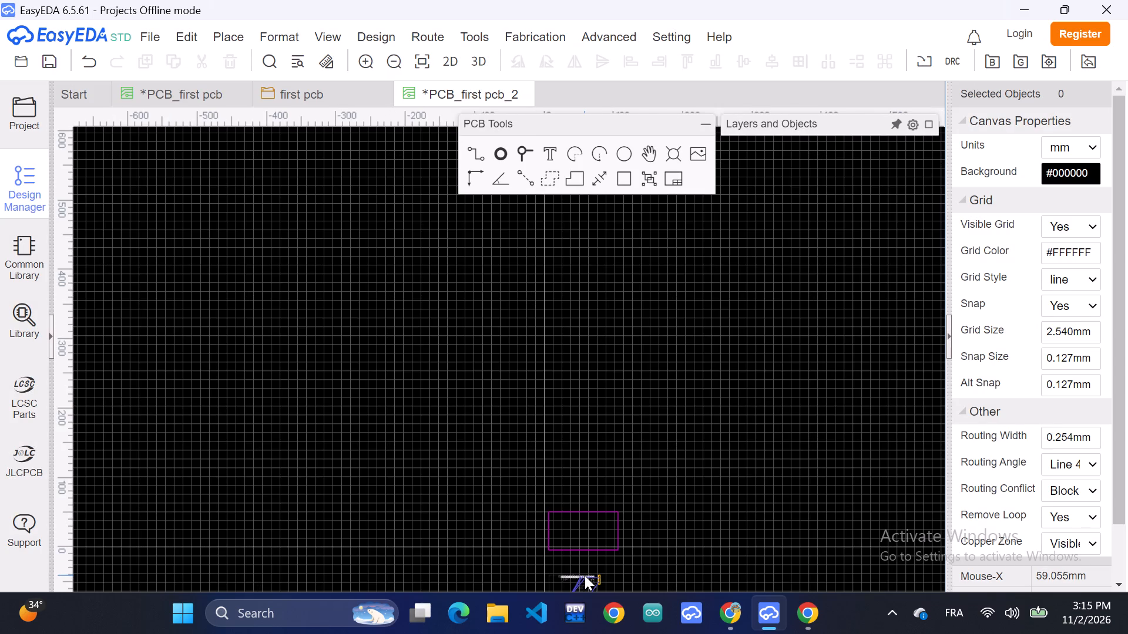
scroll(585, 575, down, 1)
scroll(585, 575, left, 1)
scroll(585, 575, down, 1)
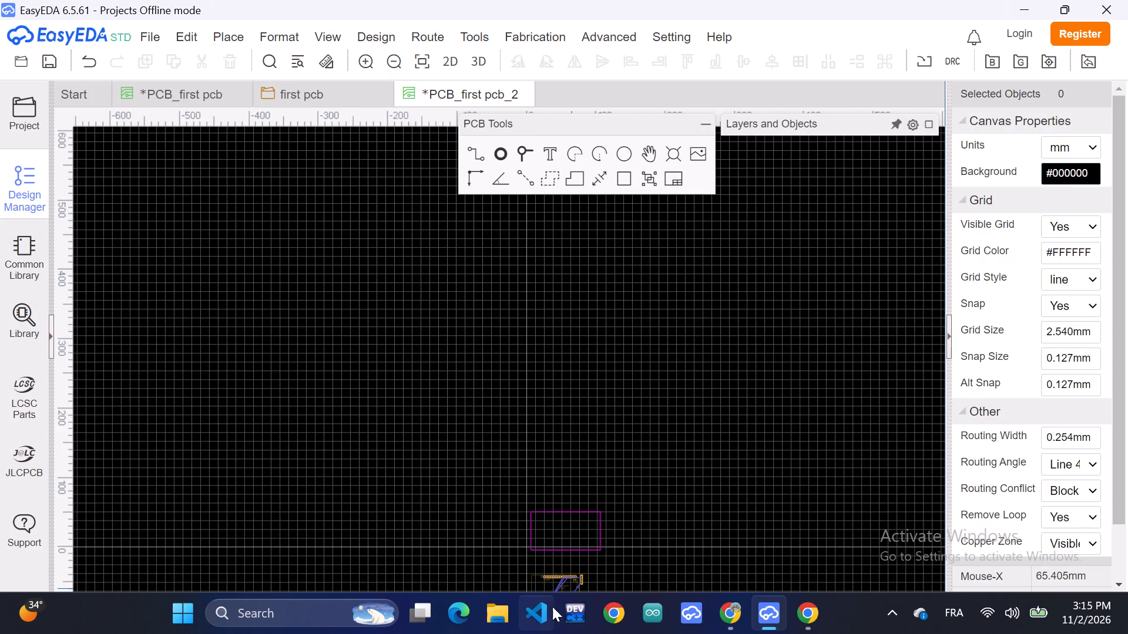
scroll(560, 607, down, 2)
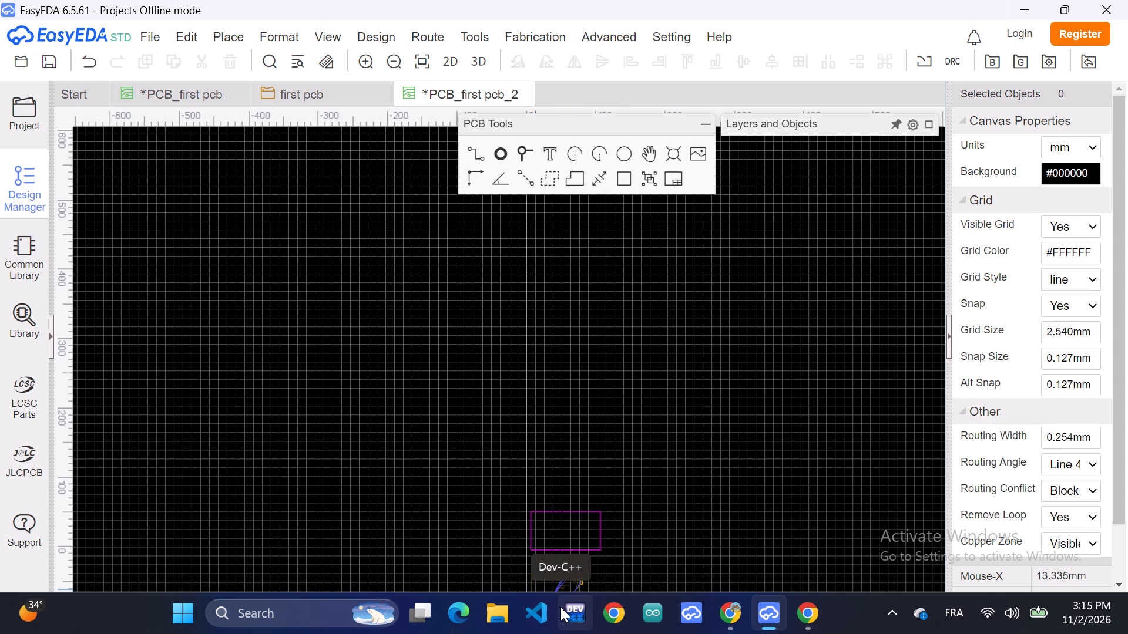
scroll(646, 460, down, 2)
scroll(646, 460, up, 2)
scroll(646, 460, down, 1)
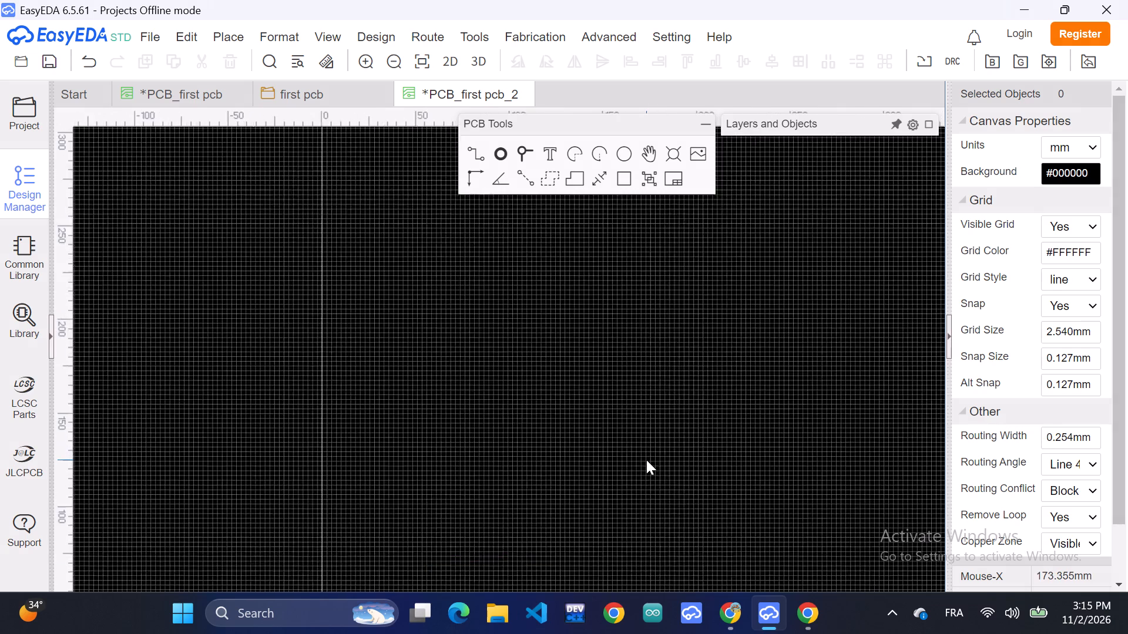
scroll(646, 460, down, 3)
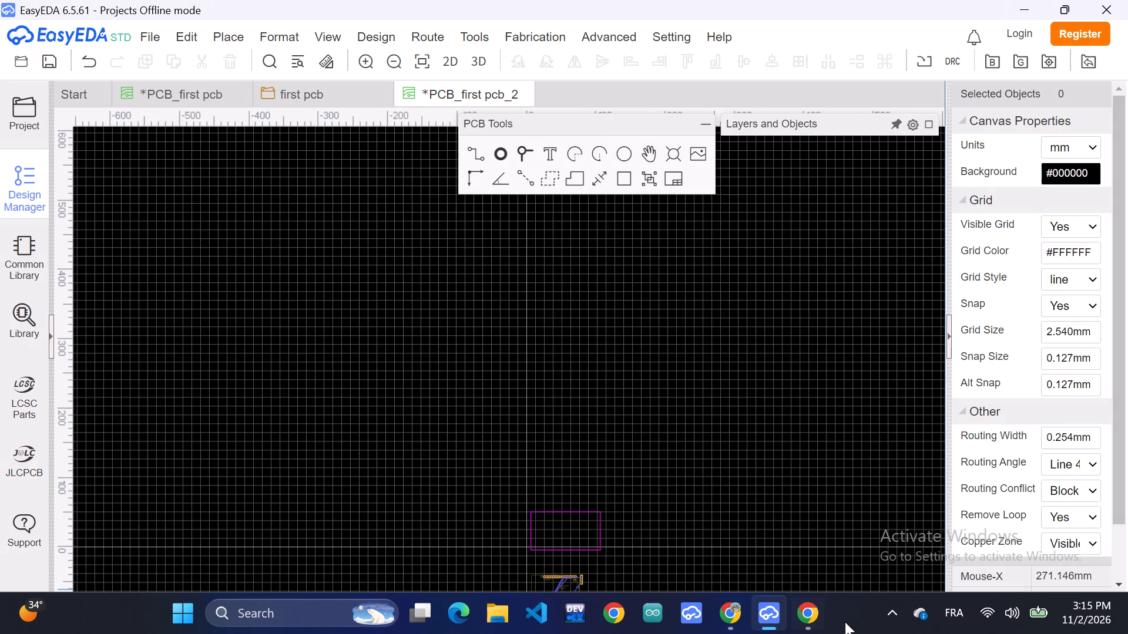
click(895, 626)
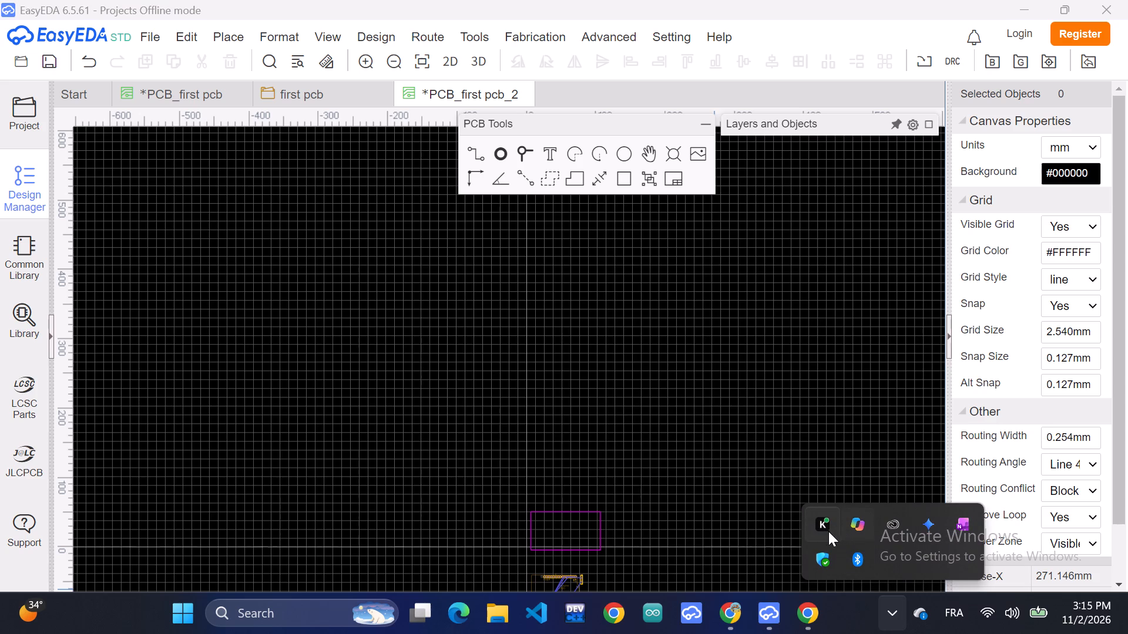
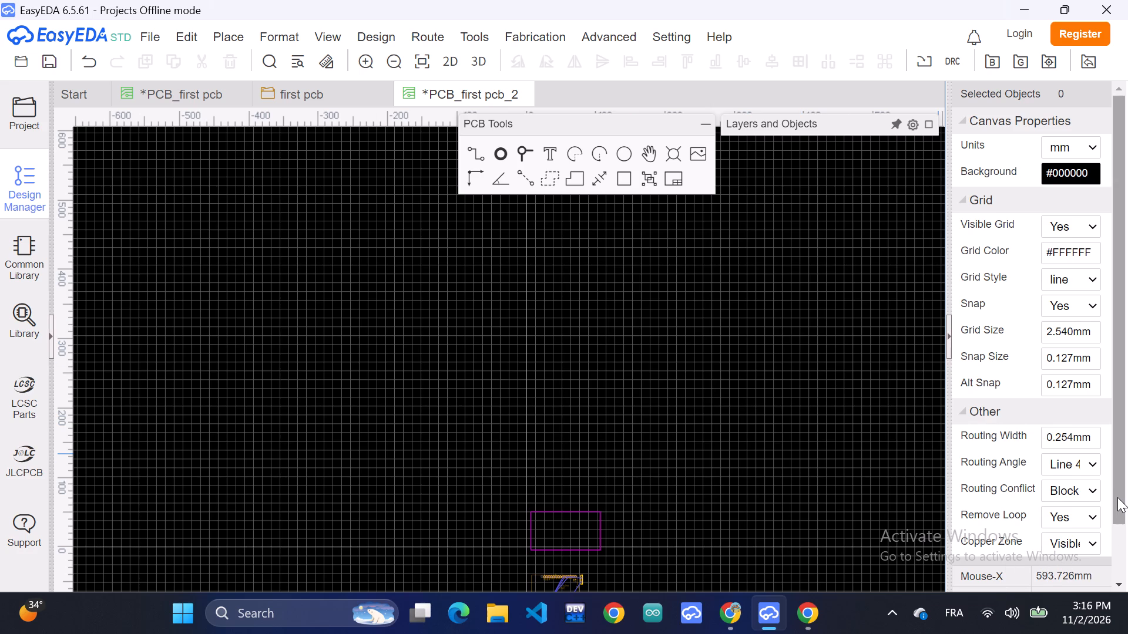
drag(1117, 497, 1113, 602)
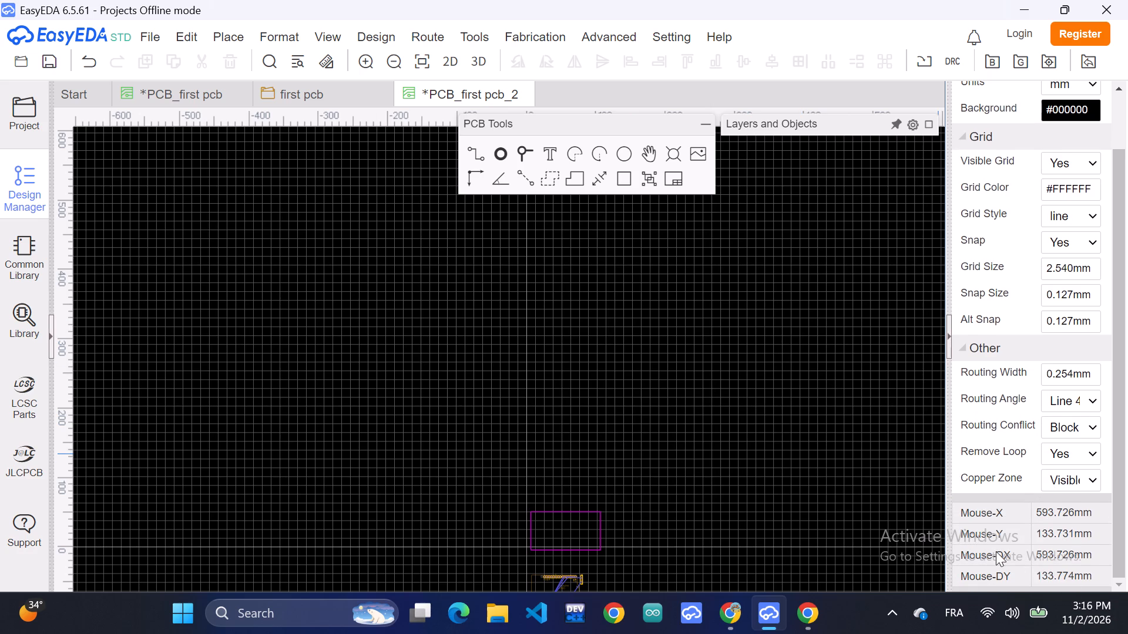